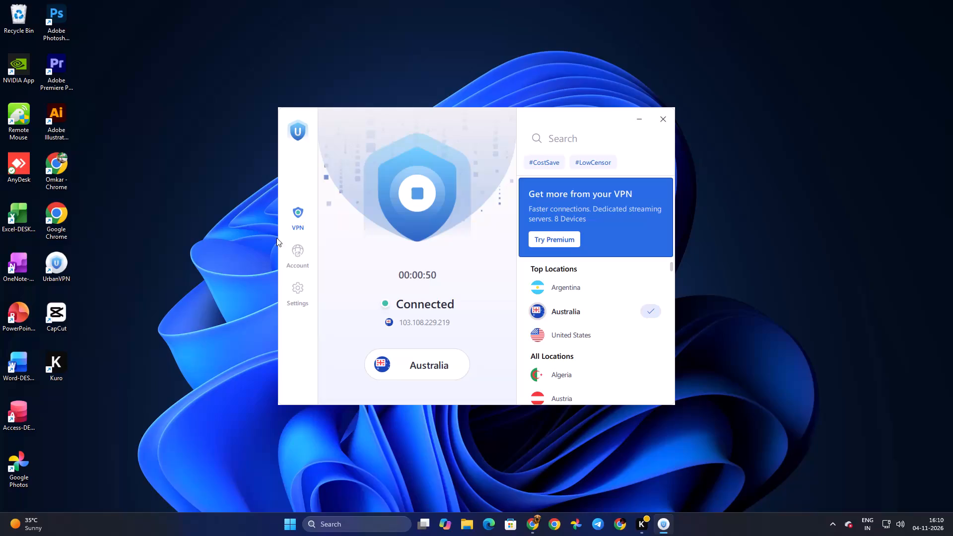
Launch CapCut from the desktop and open the project 1104.
double_click(71, 317)
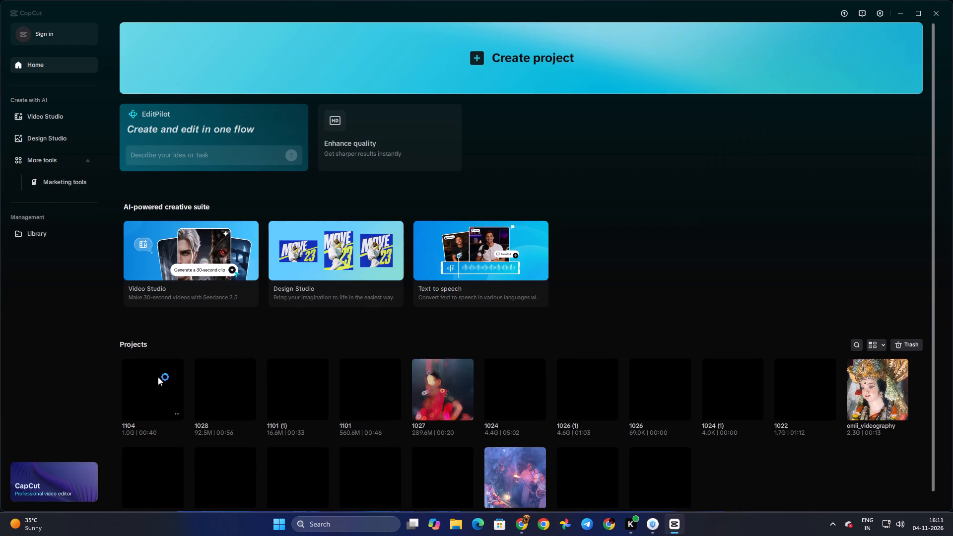
left_click(158, 378)
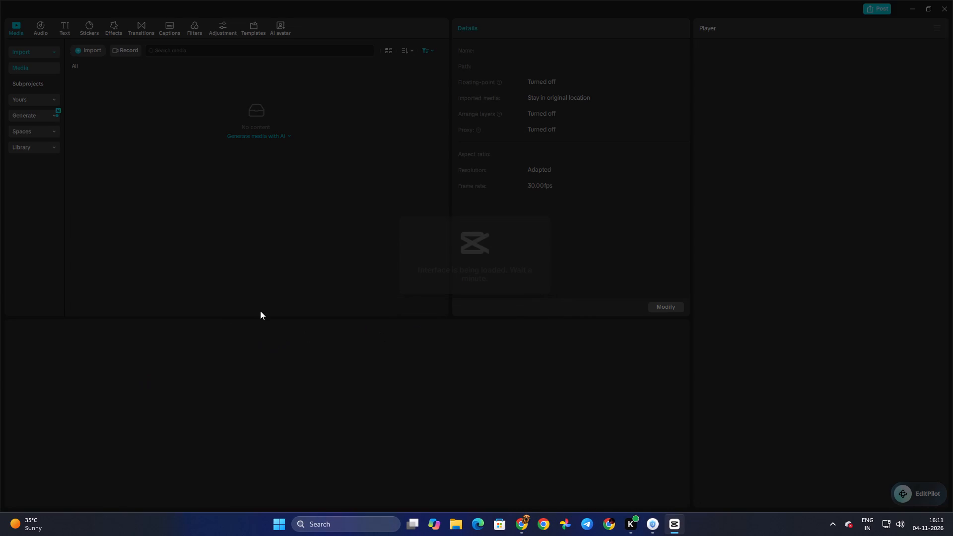
Review the edit by playing the timeline from the start, and again from the invitation-card clip at about 27 seconds.
scroll(210, 395, "up", 4)
scroll(210, 395, "down", 1)
scroll(210, 395, "up", 2)
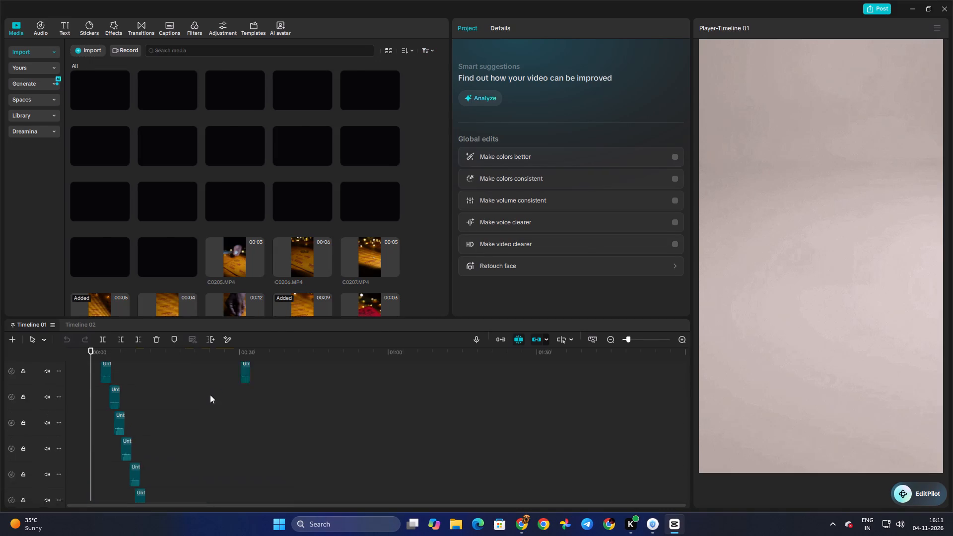
scroll(210, 395, "up", 14)
key("space")
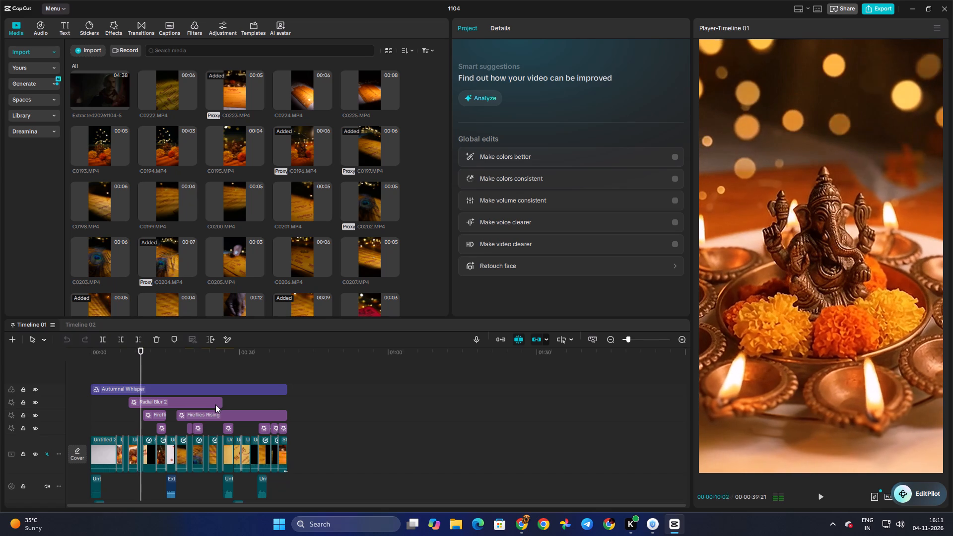
key("space")
key("ctrl+equal")
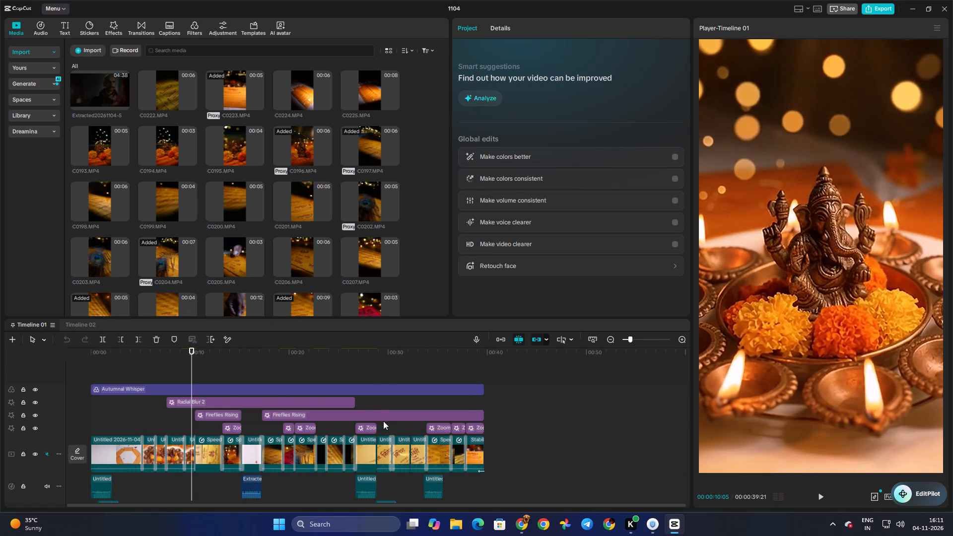
left_click(384, 425)
left_click_drag(384, 425, 359, 431)
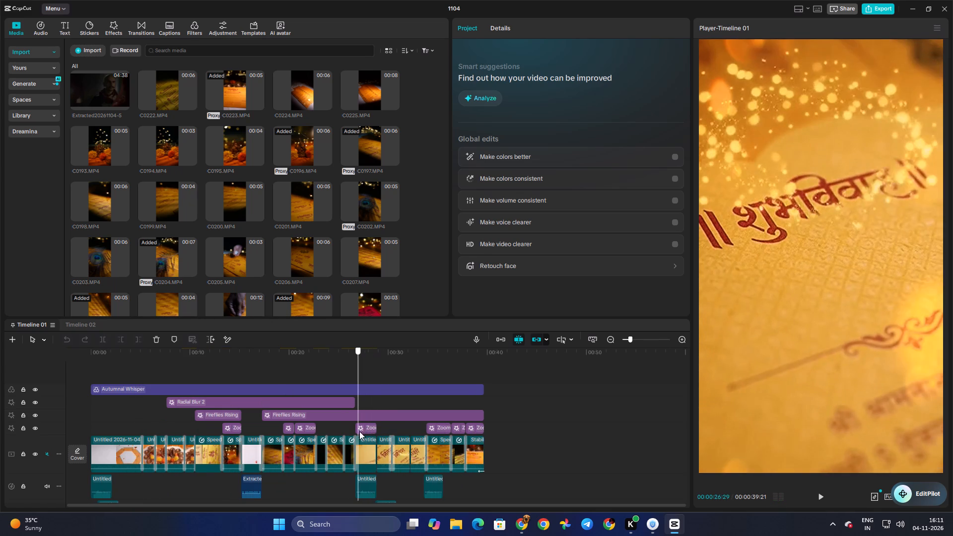
left_click_drag(359, 431, 358, 431)
key("space")
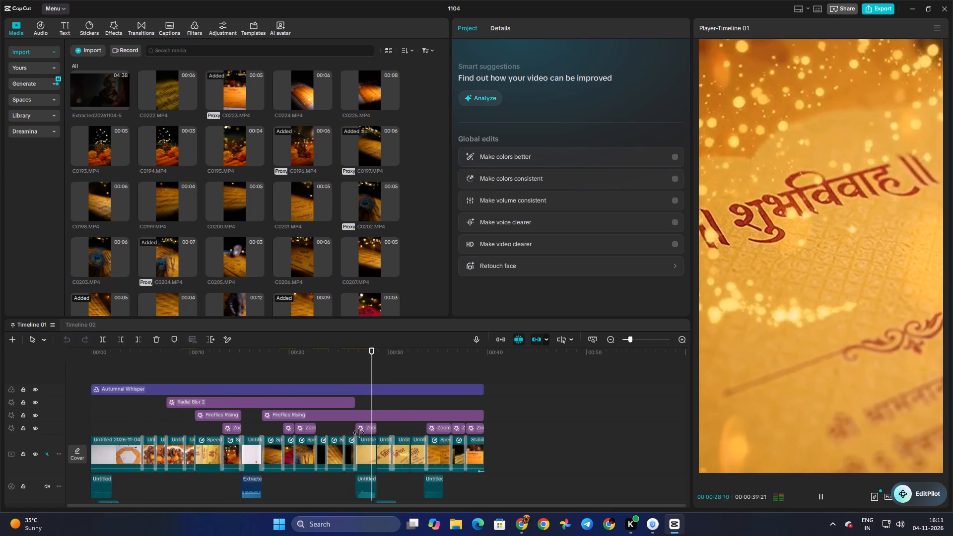
key("space")
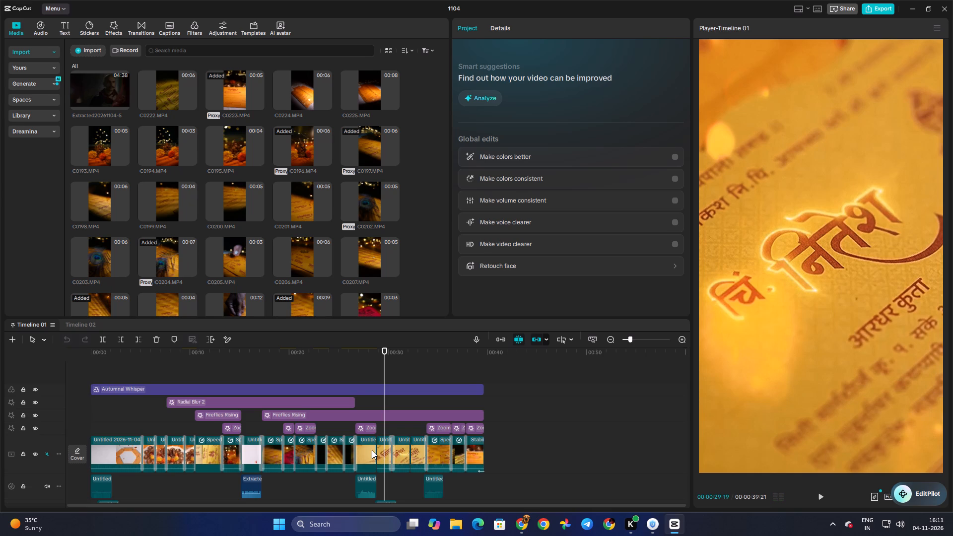
Set Clarity to 78 for the four consecutive invitation-card clips between about 27 and 34 seconds on the main track.
key("ctrl+equal")
key("ctrl+equal")
left_click_drag(501, 478, 494, 476)
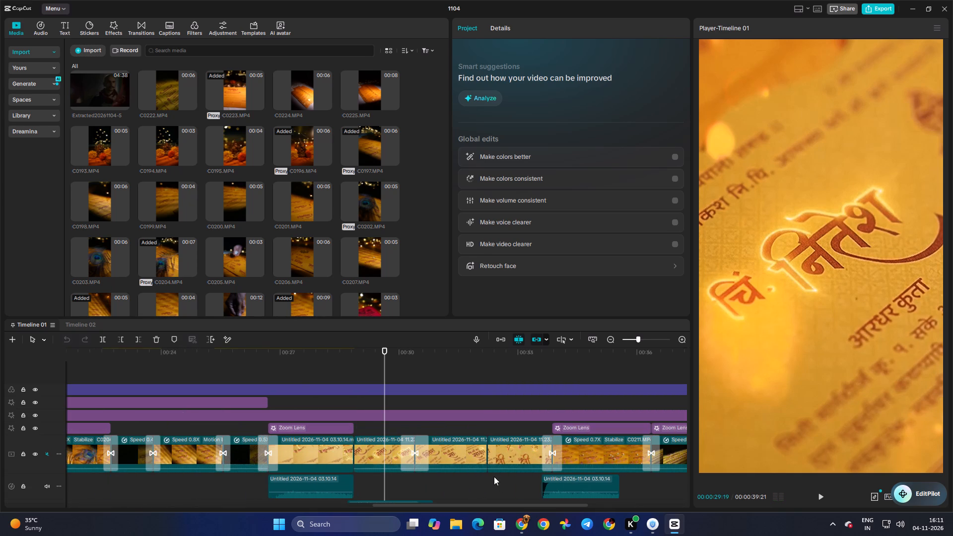
left_click_drag(494, 476, 313, 436)
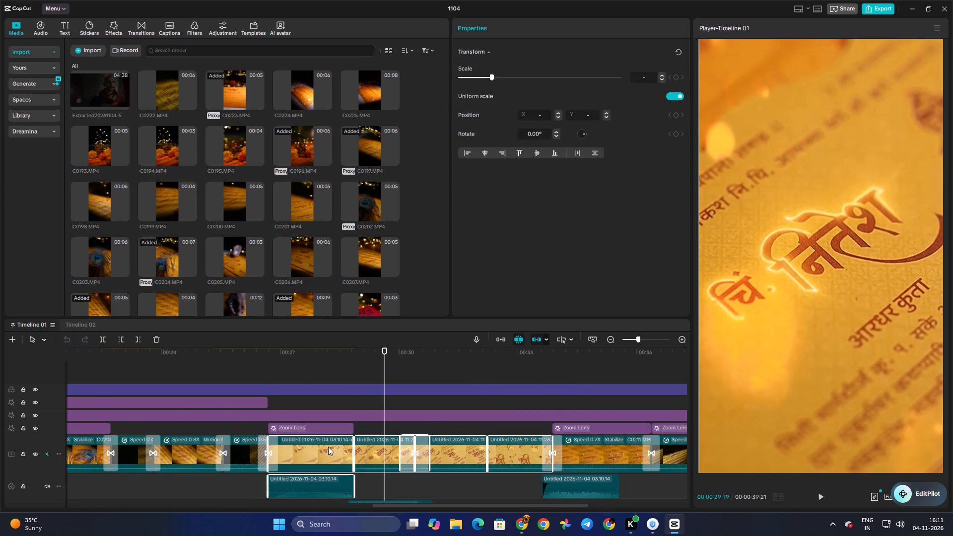
left_click(323, 451)
left_click(378, 455, "ctrl")
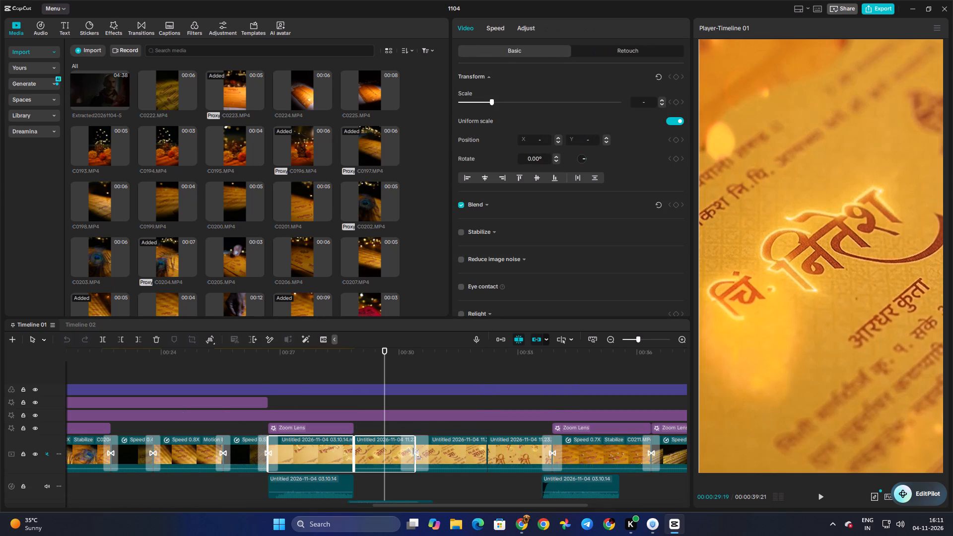
left_click(468, 456, "ctrl")
left_click(523, 456, "ctrl")
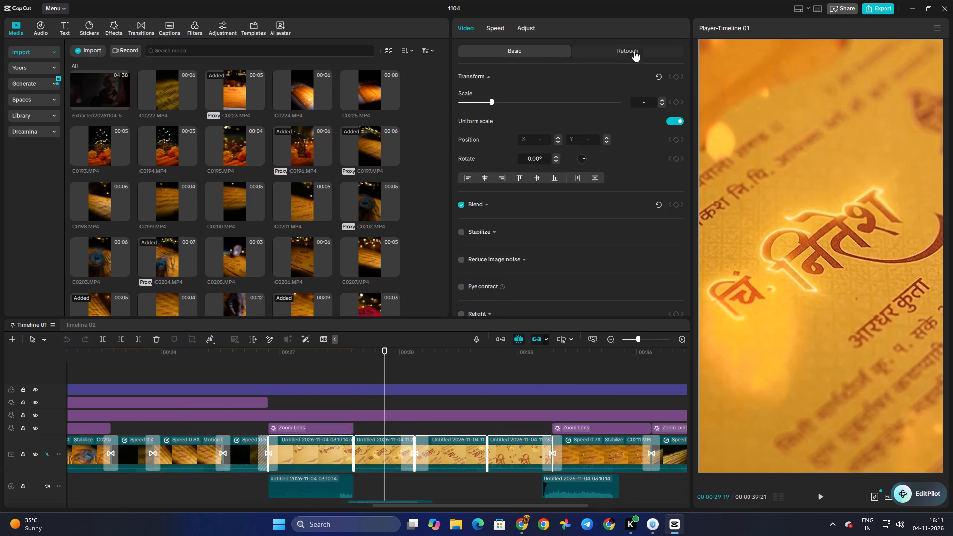
left_click(531, 29)
scroll(567, 177, "down", 3)
scroll(492, 205, "down", 2)
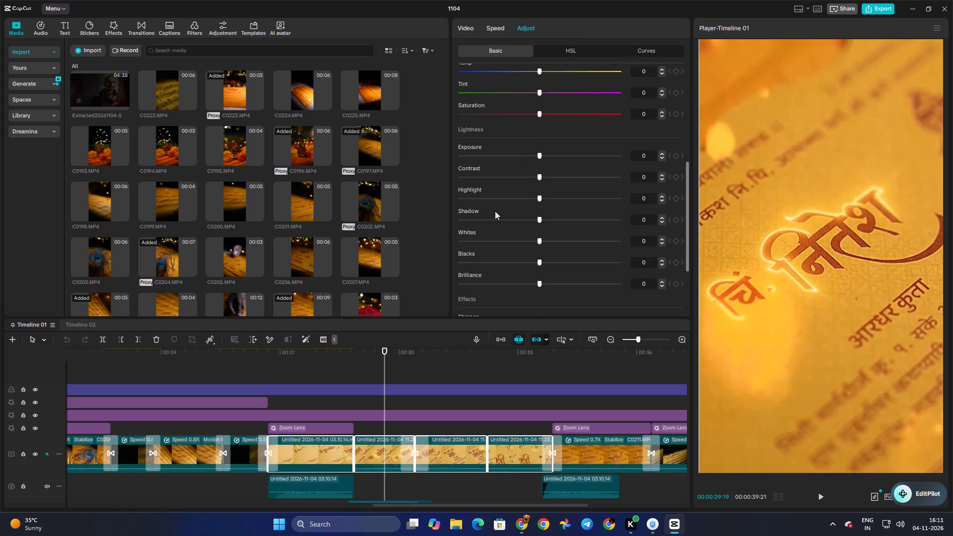
scroll(548, 226, "up", 1)
scroll(549, 227, "down", 4)
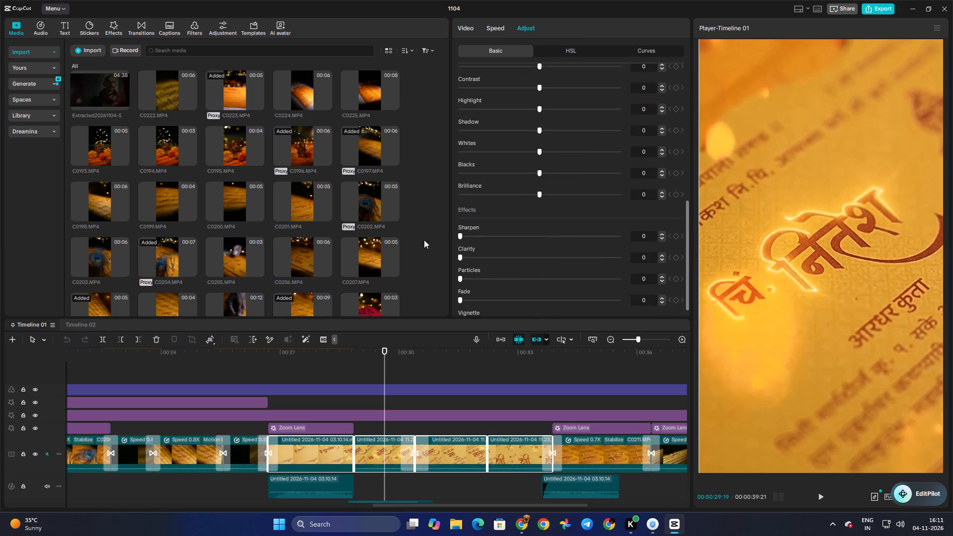
left_click_drag(481, 244, 598, 257)
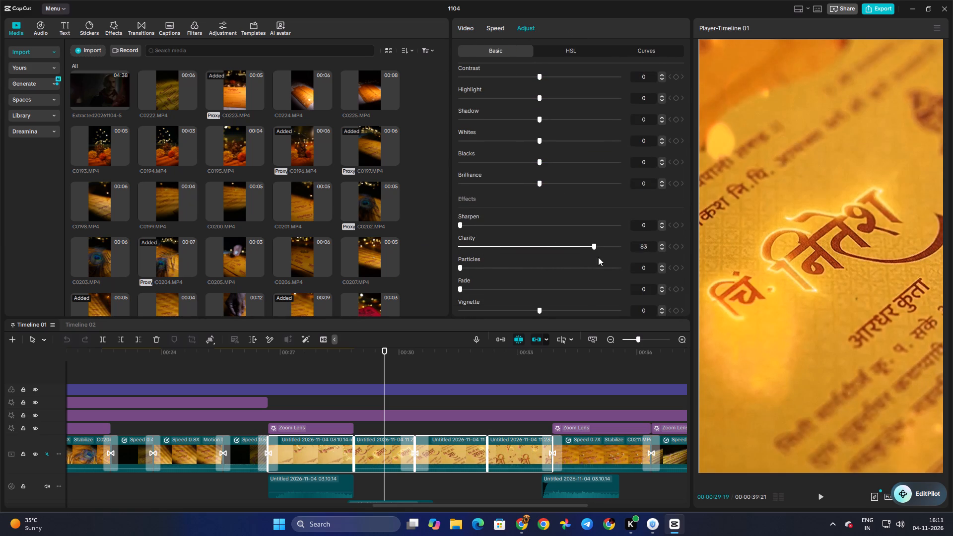
left_click_drag(598, 257, 650, 261)
left_click_drag(650, 261, 582, 257)
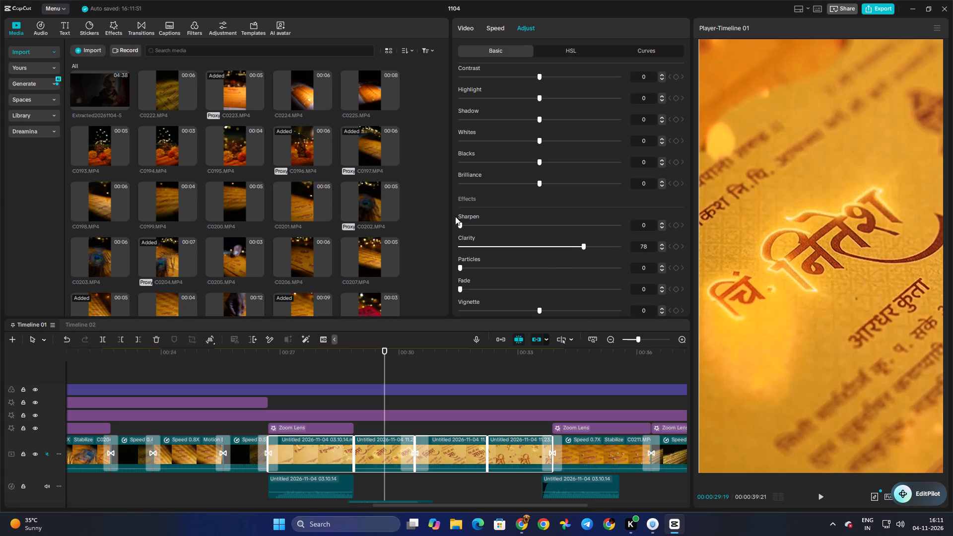
Set Sharpen to 18 for the four selected invitation-card clips.
left_click_drag(473, 220, 517, 229)
left_click_drag(517, 229, 488, 230)
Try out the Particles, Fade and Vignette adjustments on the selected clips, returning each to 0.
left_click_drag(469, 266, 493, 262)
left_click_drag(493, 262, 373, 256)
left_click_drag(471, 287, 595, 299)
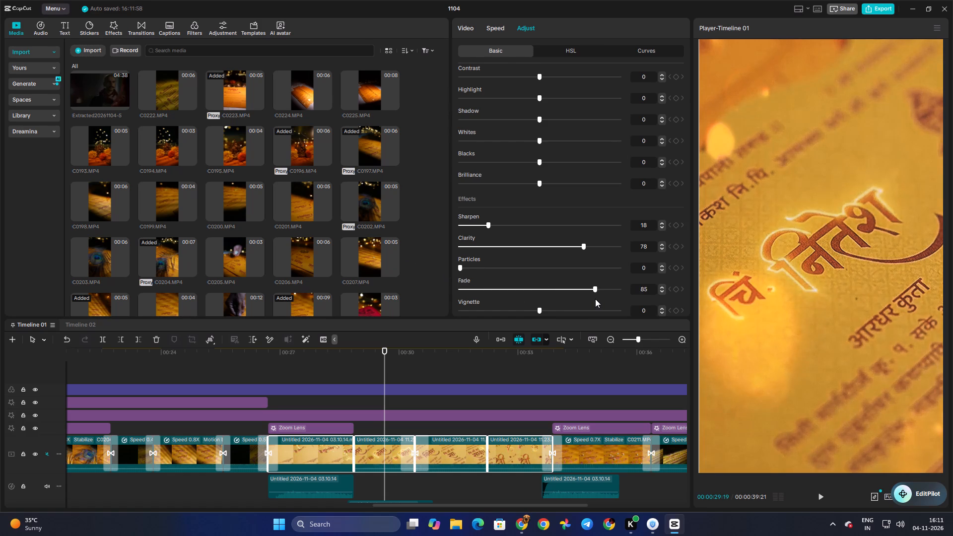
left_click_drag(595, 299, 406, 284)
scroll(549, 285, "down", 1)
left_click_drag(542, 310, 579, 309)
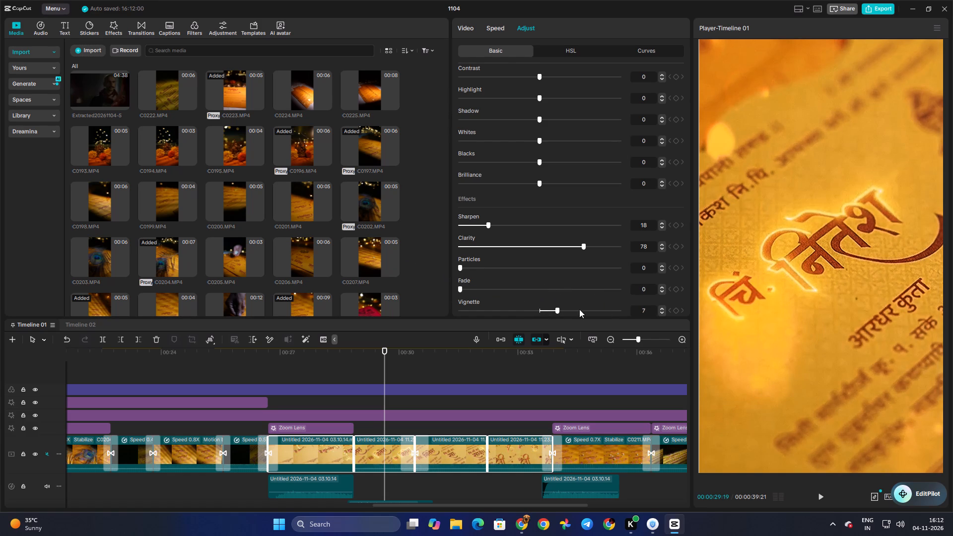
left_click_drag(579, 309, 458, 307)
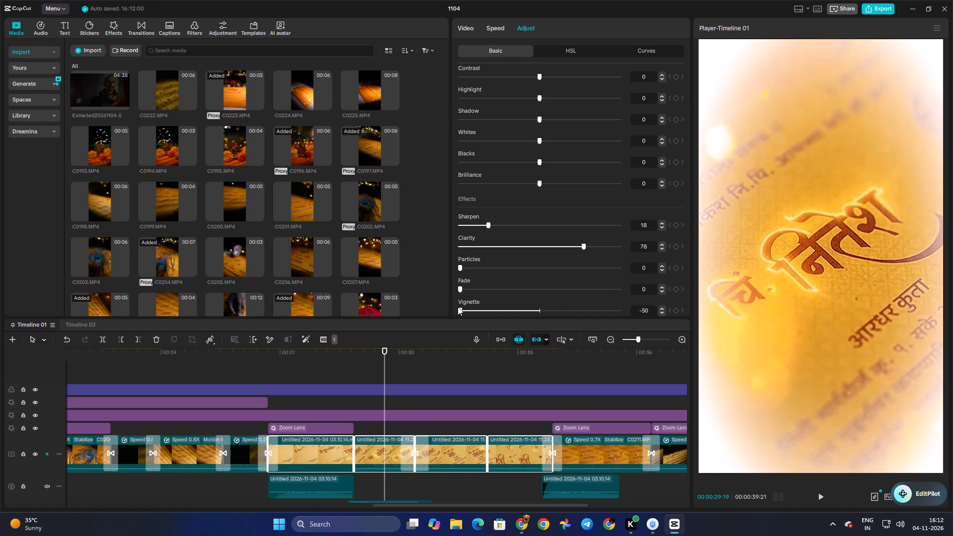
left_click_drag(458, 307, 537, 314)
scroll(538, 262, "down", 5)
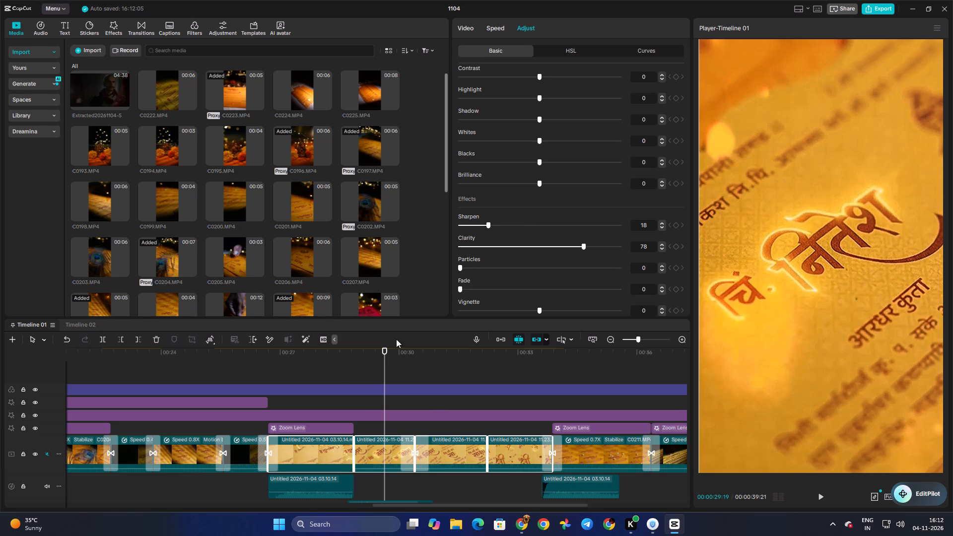
Play the timeline from just before the adjusted invitation-card clips to near the end to review them.
left_click(310, 375)
left_click_drag(310, 375, 253, 375)
key("space")
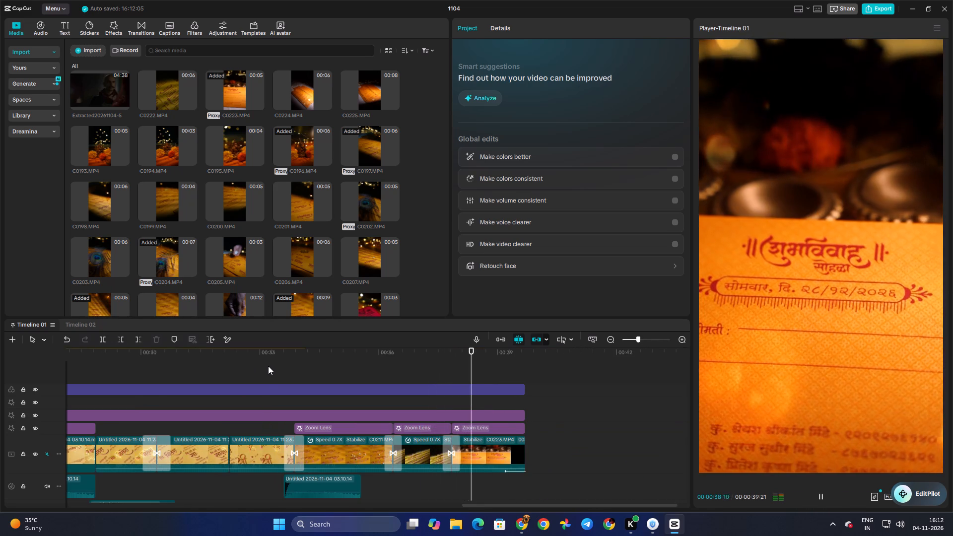
key("space")
Look through the project's imported media clips.
scroll(112, 177, "down", 6)
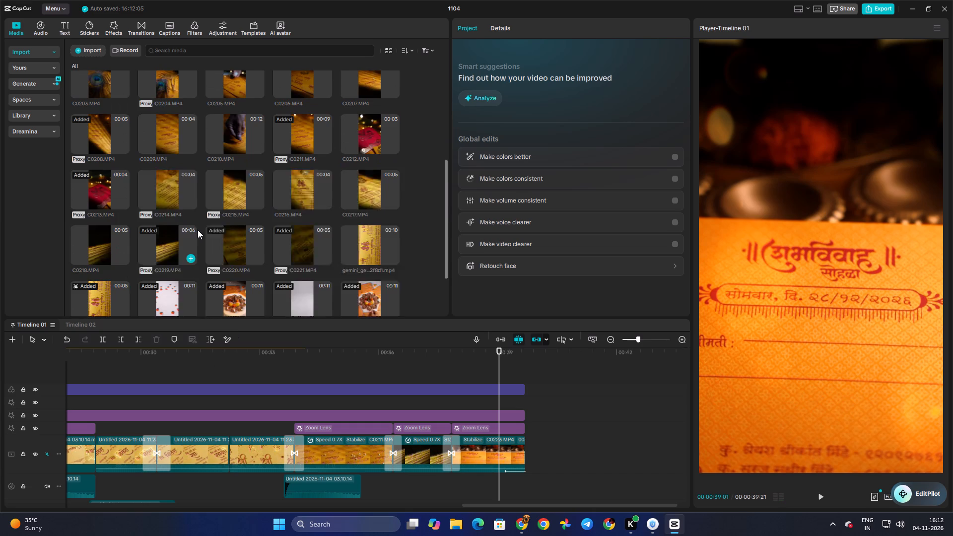
scroll(198, 230, "down", 5)
scroll(199, 235, "up", 1)
scroll(199, 235, "down", 1)
scroll(199, 235, "up", 1)
left_click(76, 51)
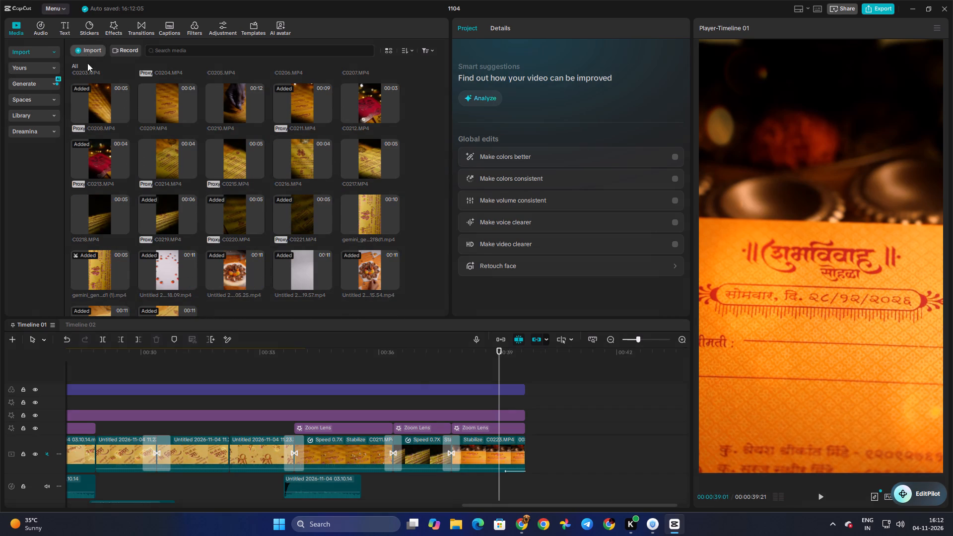
Switch to File Explorer, open the Downloads folder and refresh its file list.
left_click(462, 522)
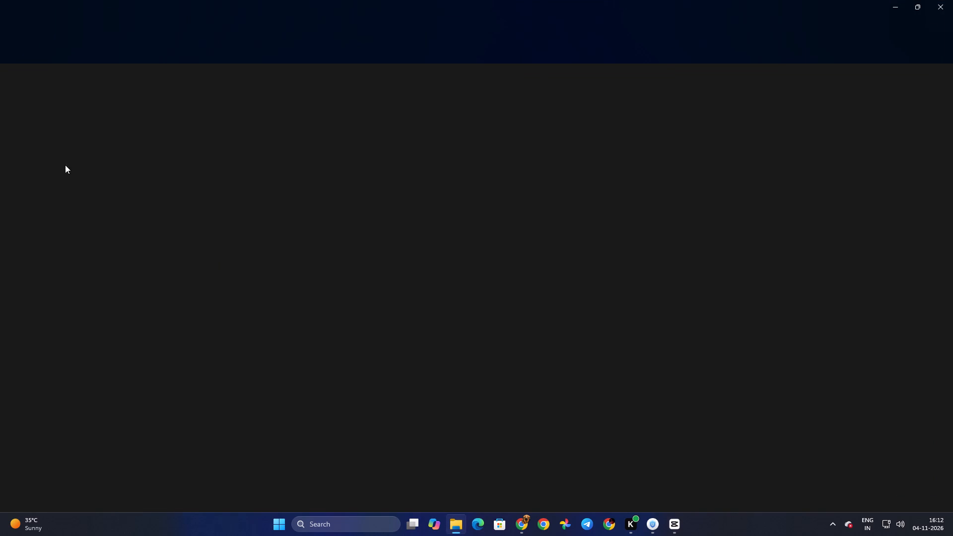
left_click(48, 154)
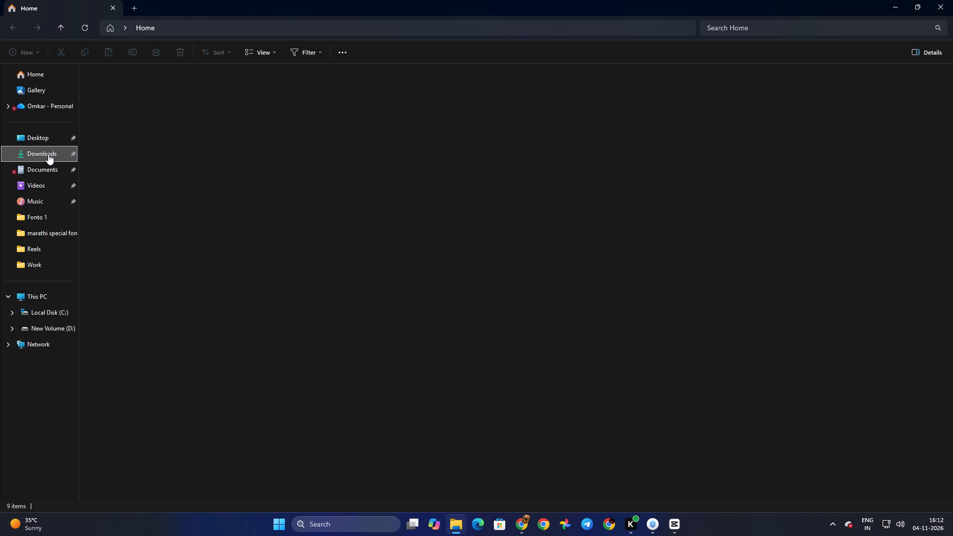
left_click(152, 150)
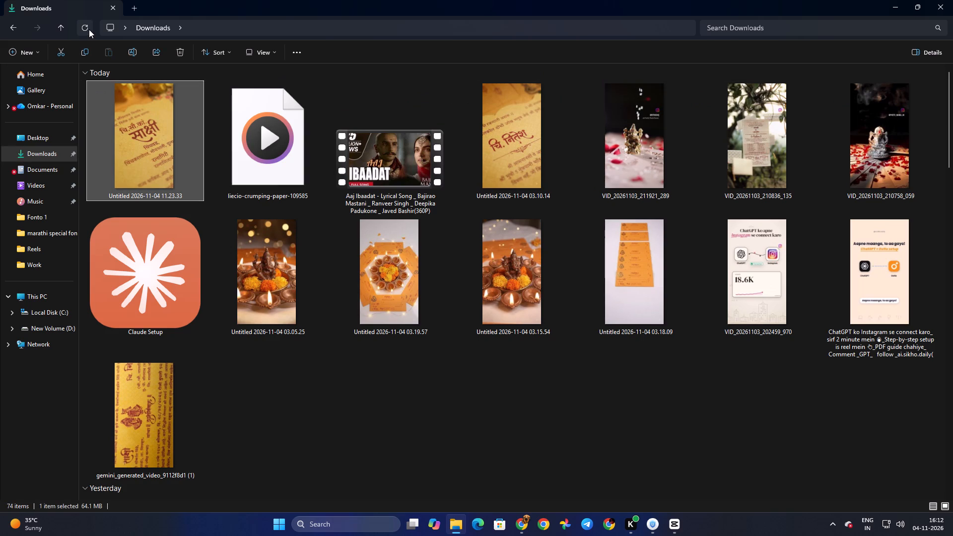
triple_click(89, 29)
triple_click(89, 29)
triple_click(89, 29)
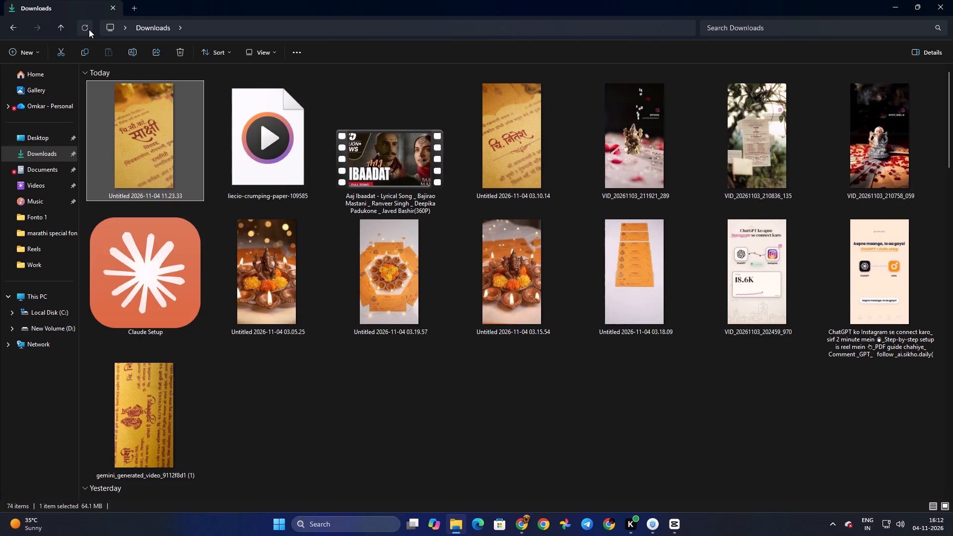
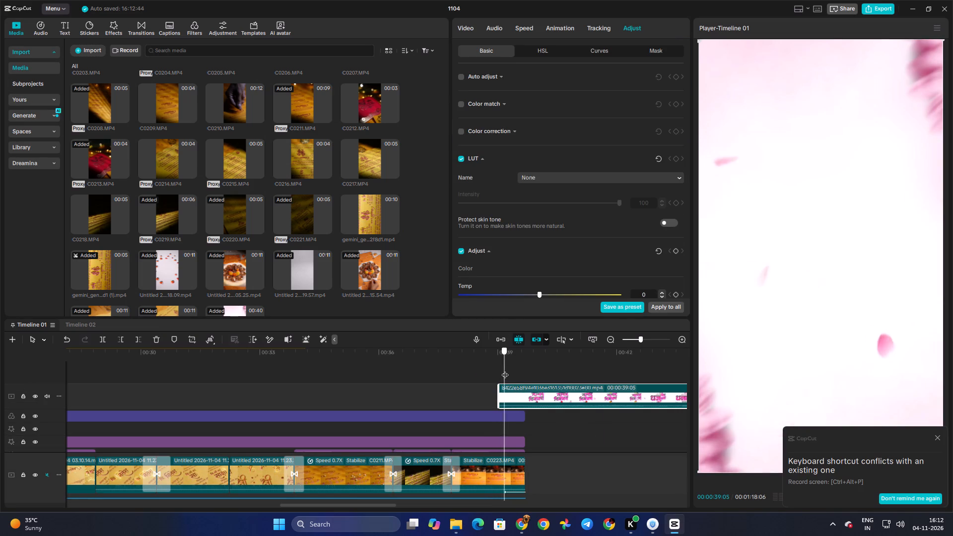
Split the pink title-animation clip on the upper track at 00:00:41:26 and delete the part after the cut.
left_click_drag(505, 370, 557, 376)
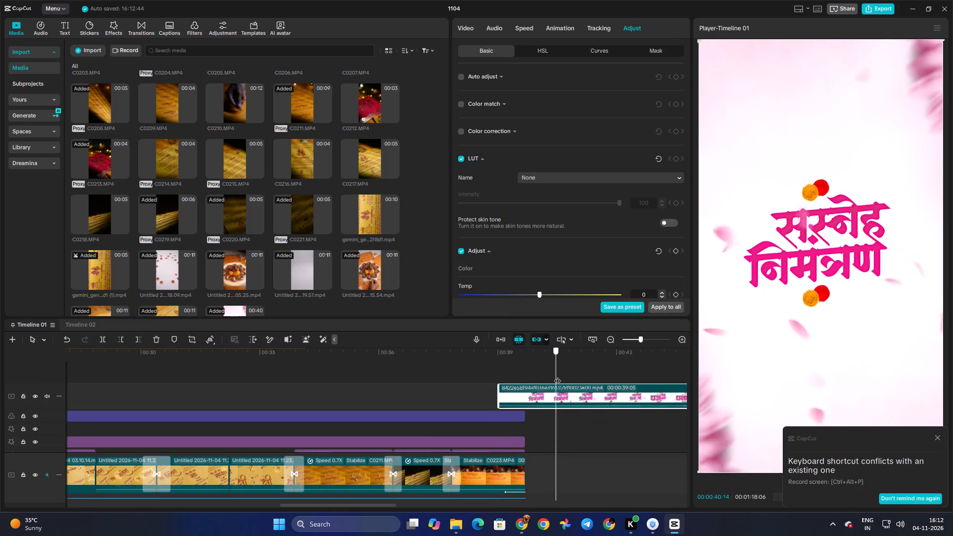
left_click_drag(557, 376, 621, 387)
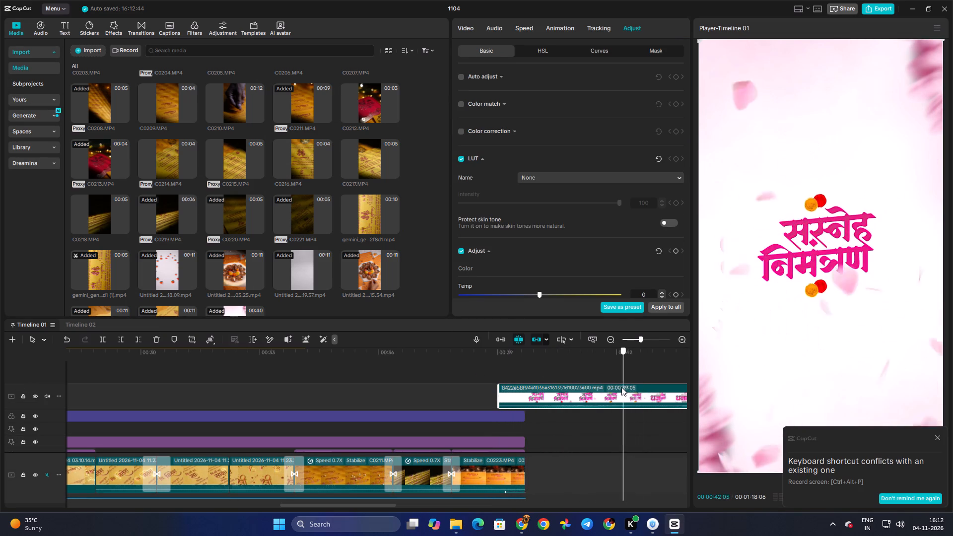
left_click_drag(621, 387, 611, 387)
left_click(613, 400)
key("ctrl+b")
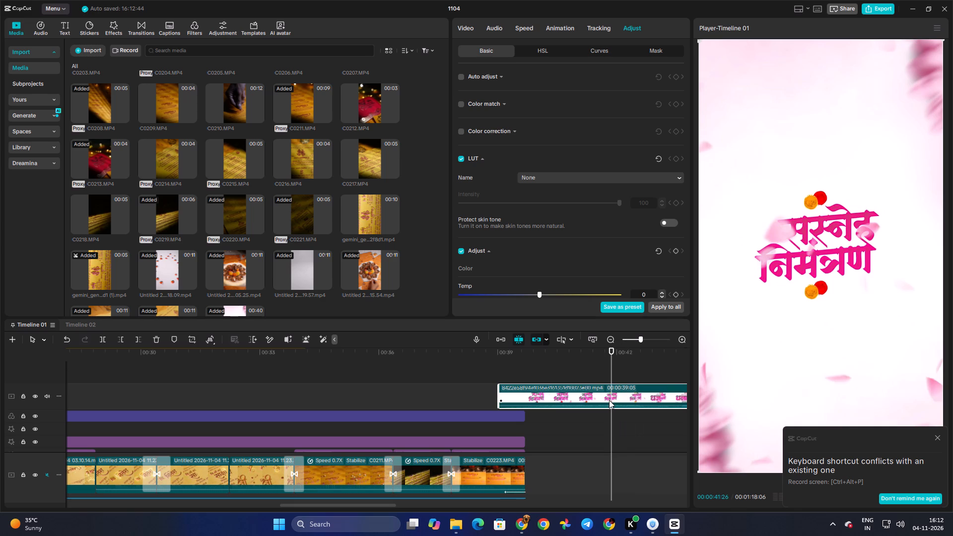
double_click(933, 439)
left_click(935, 438)
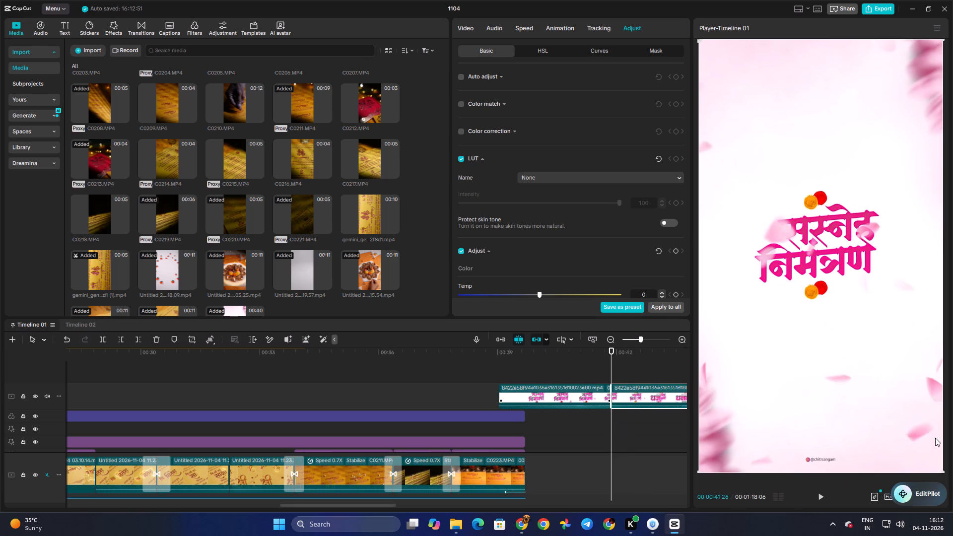
left_click(643, 401)
key("Delete")
Move the shortened title clip earlier so it starts at about 38 seconds, above the C0223.MP4 clip.
left_click_drag(537, 396, 503, 396)
Play the end of the timeline a few times to check the title clip's new timing.
left_click(464, 372)
key("space")
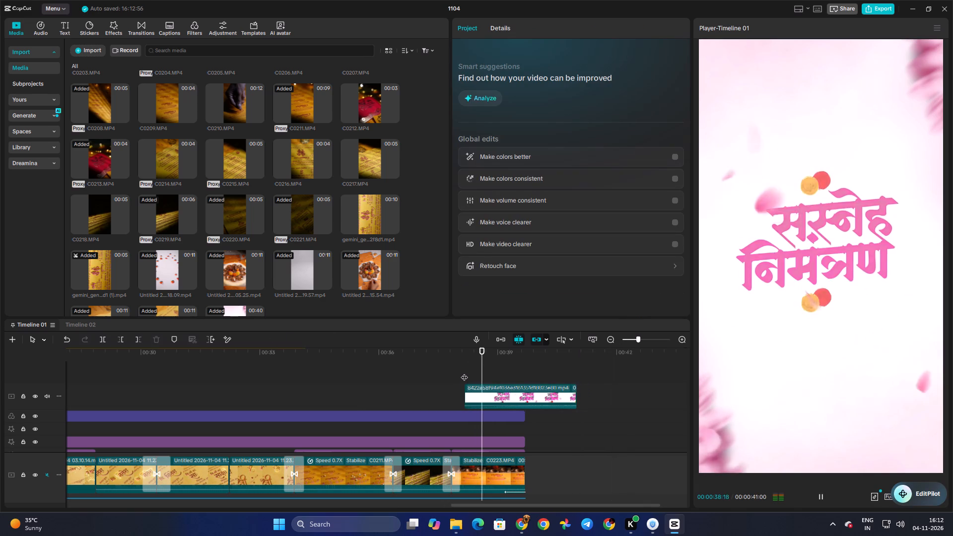
key("space")
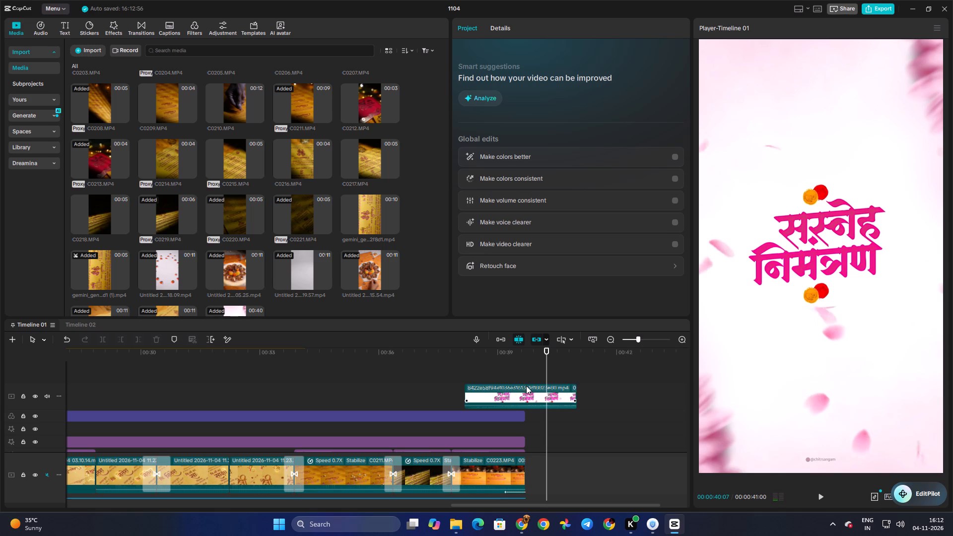
left_click(456, 378)
key("space")
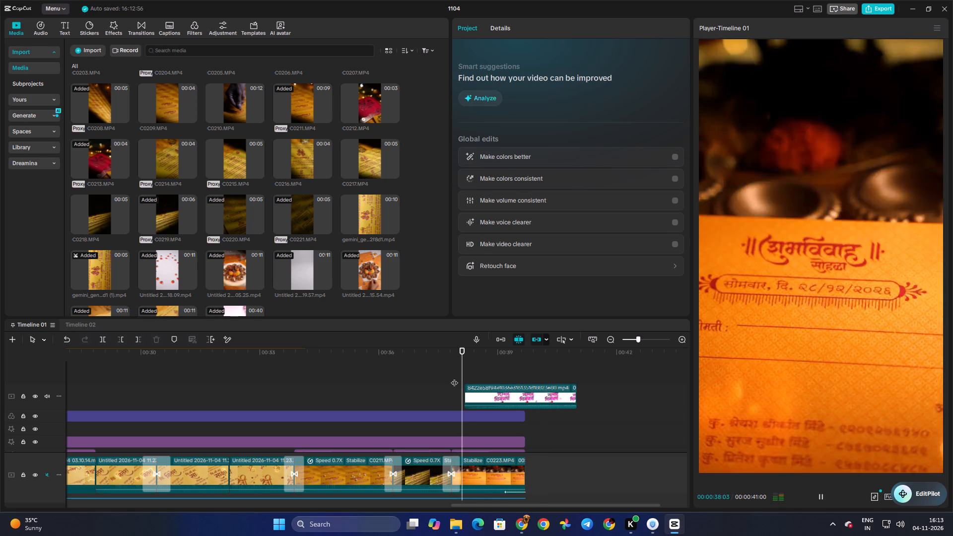
left_click(452, 377)
left_click_drag(452, 377, 406, 377)
key("space")
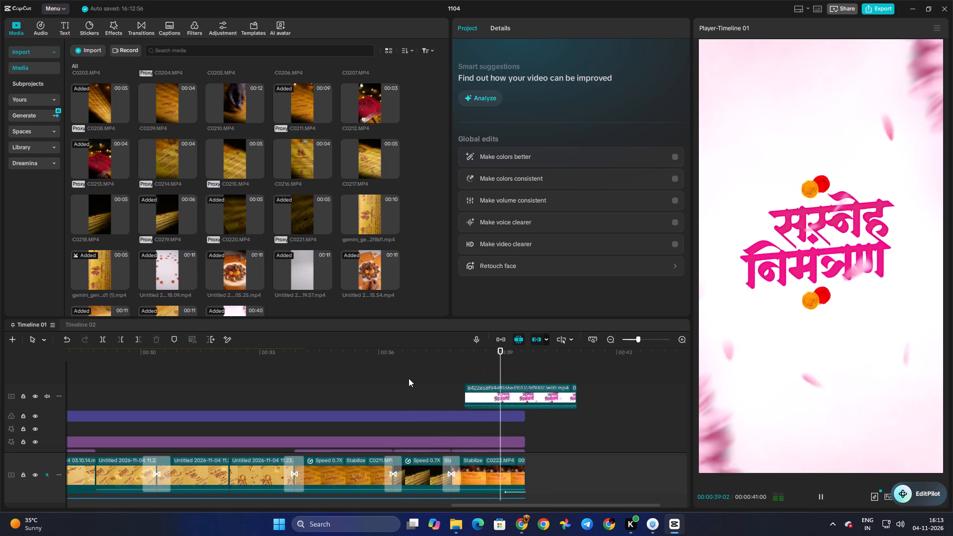
key("space")
Scale the title clip up to about 111% and shift it slightly down in the frame.
left_click(513, 396)
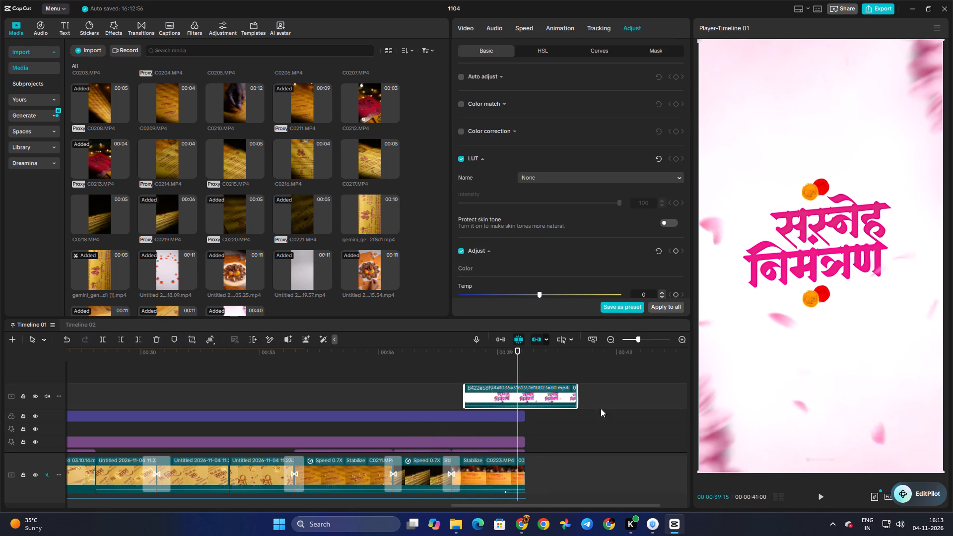
left_click(777, 439)
left_click_drag(698, 471, 682, 513)
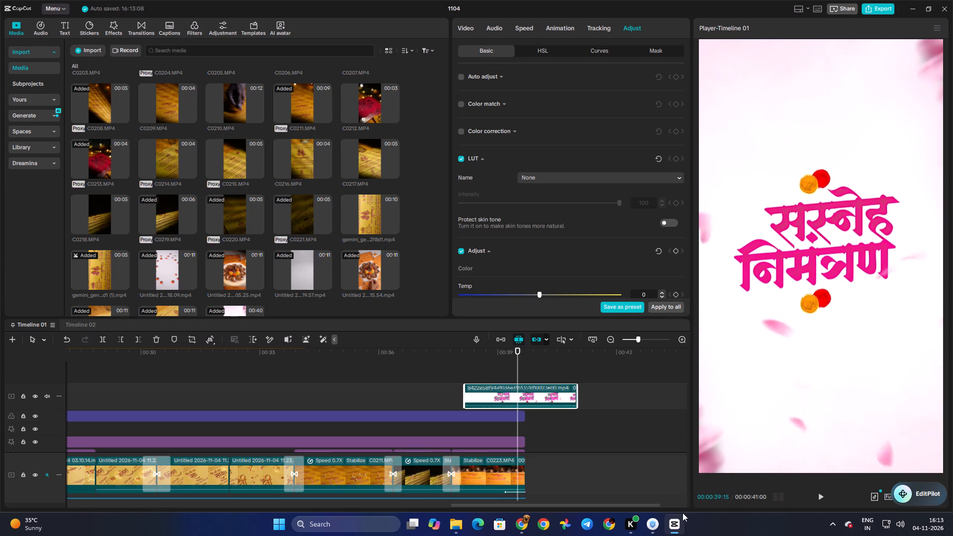
left_click_drag(682, 513, 682, 510)
left_click_drag(758, 417, 756, 431)
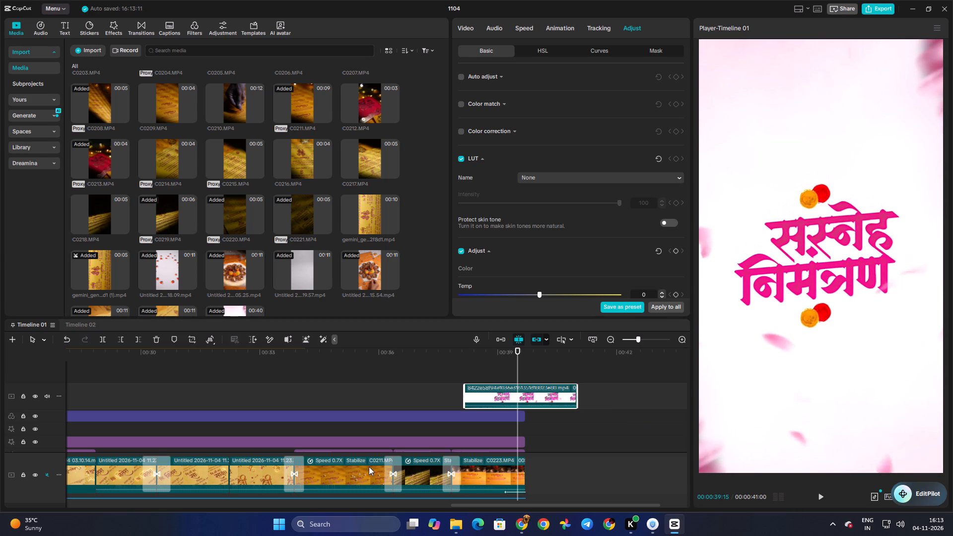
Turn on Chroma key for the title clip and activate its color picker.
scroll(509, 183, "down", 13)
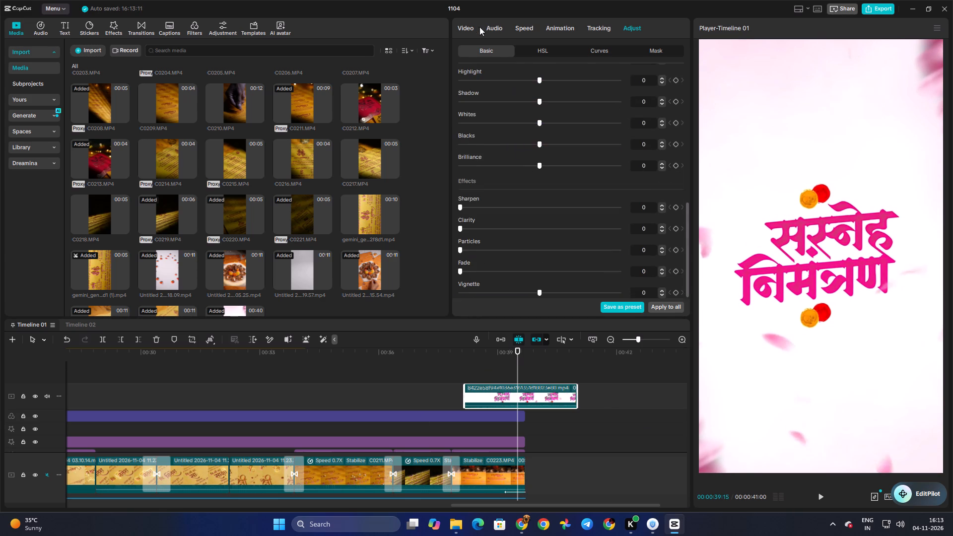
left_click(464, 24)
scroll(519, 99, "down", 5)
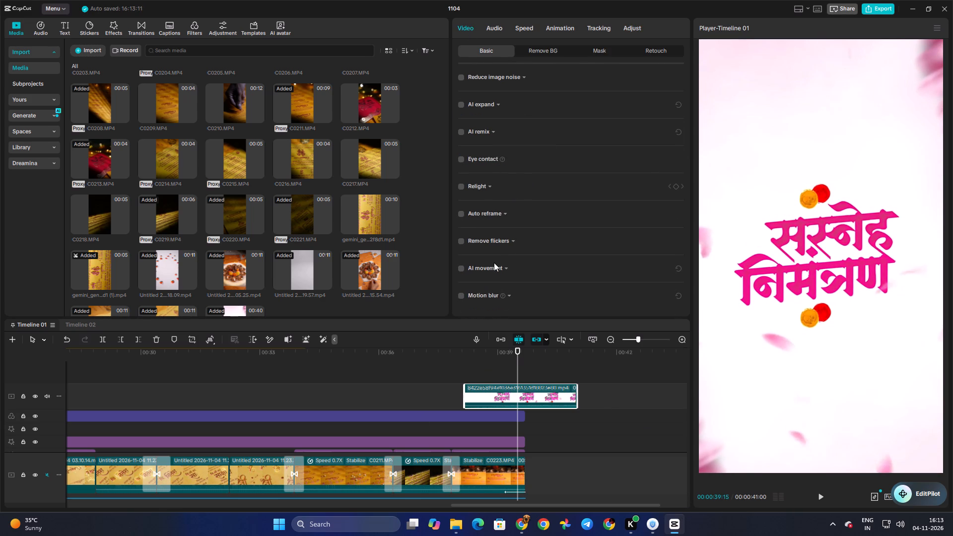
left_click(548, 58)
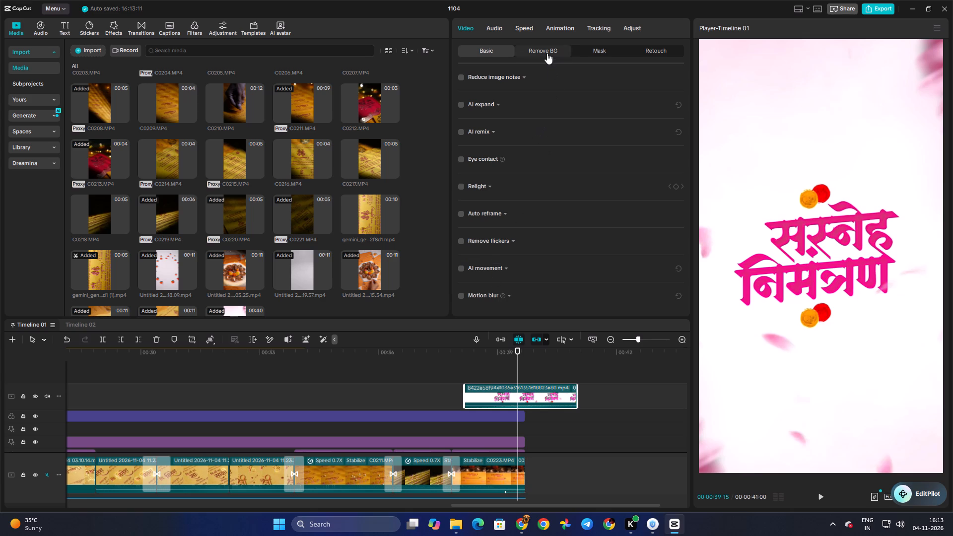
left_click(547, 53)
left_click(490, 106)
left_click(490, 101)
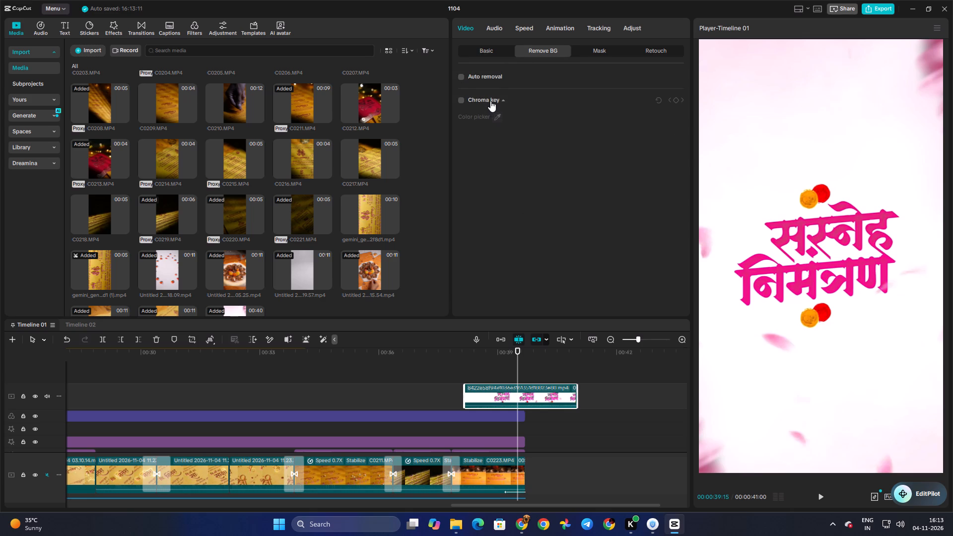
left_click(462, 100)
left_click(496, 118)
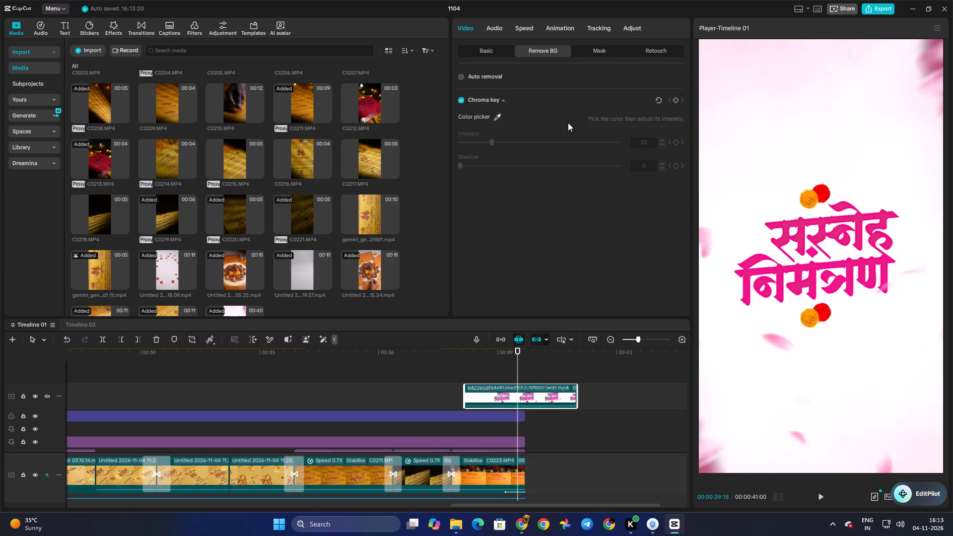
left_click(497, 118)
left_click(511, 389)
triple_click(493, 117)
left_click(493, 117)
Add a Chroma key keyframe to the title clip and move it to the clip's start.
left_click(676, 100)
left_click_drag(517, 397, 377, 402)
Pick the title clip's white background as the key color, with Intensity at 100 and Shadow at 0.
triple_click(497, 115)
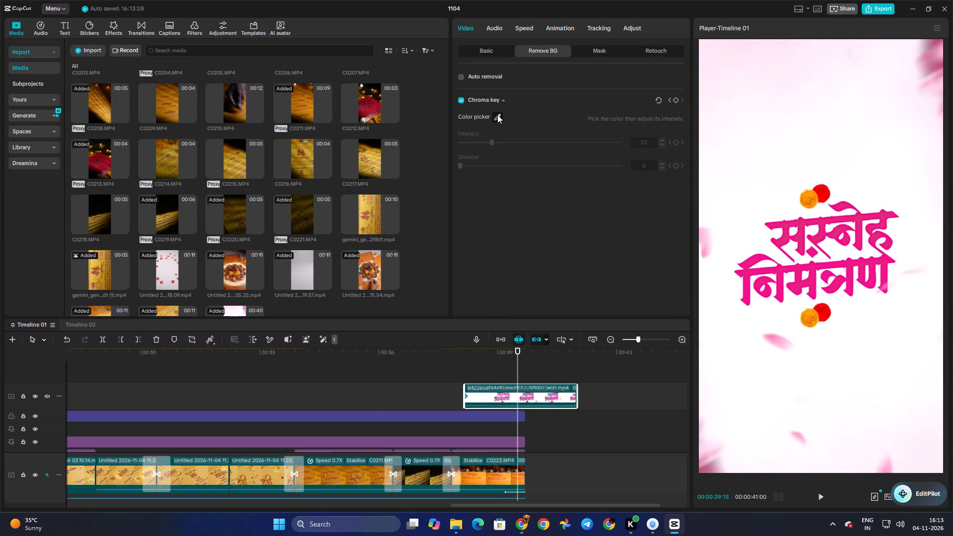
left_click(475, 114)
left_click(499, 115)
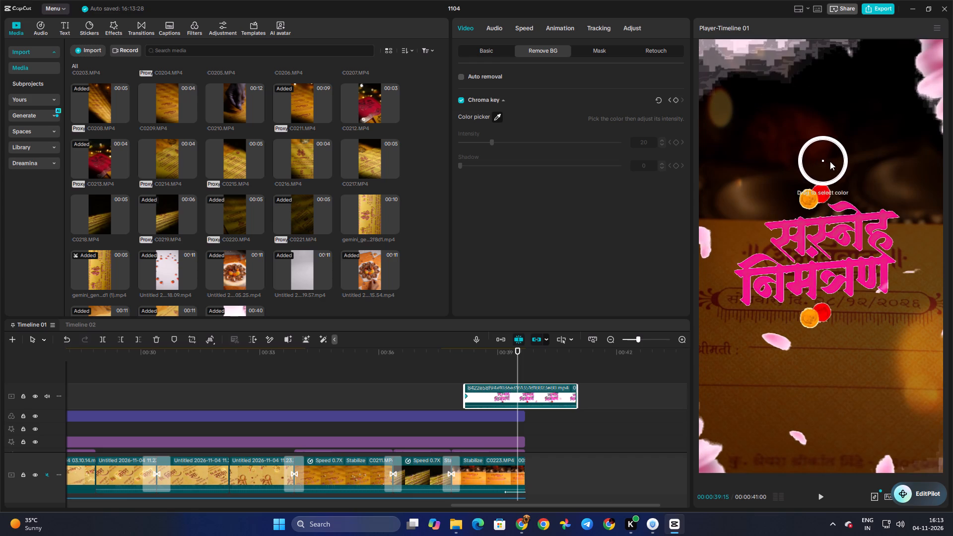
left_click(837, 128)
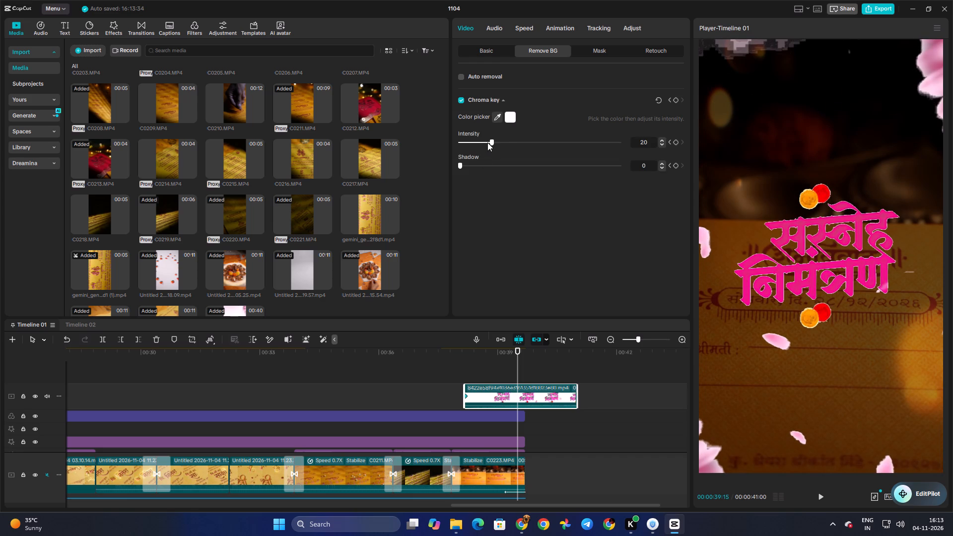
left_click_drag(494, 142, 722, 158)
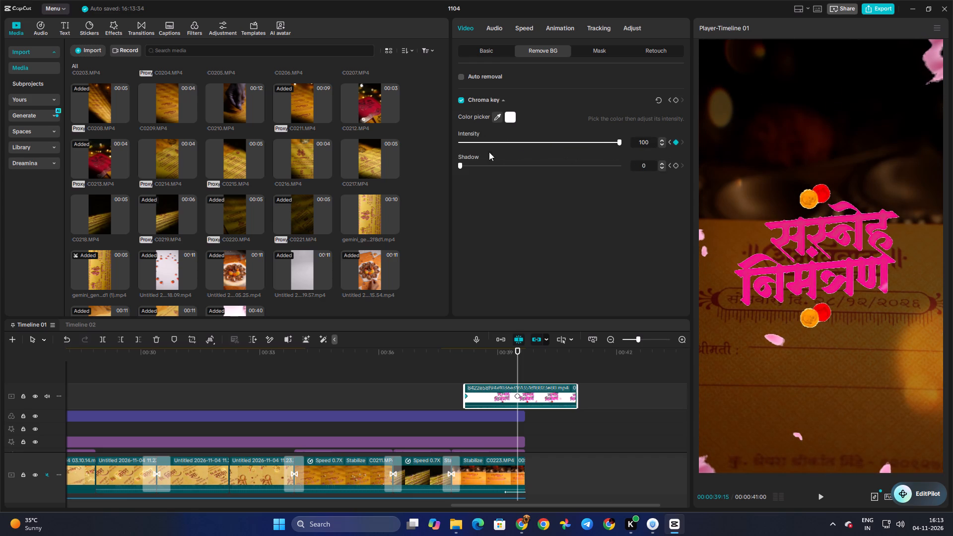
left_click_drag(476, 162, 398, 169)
Try the title near the top of the frame, then bring it back to the middle at X 72, Y -145.
left_click_drag(870, 251, 875, 120)
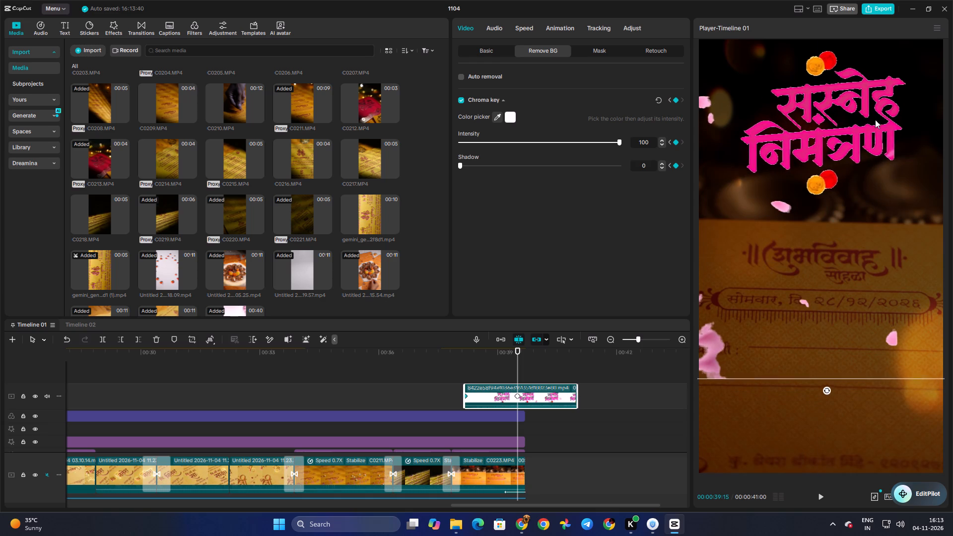
left_click_drag(875, 120, 878, 253)
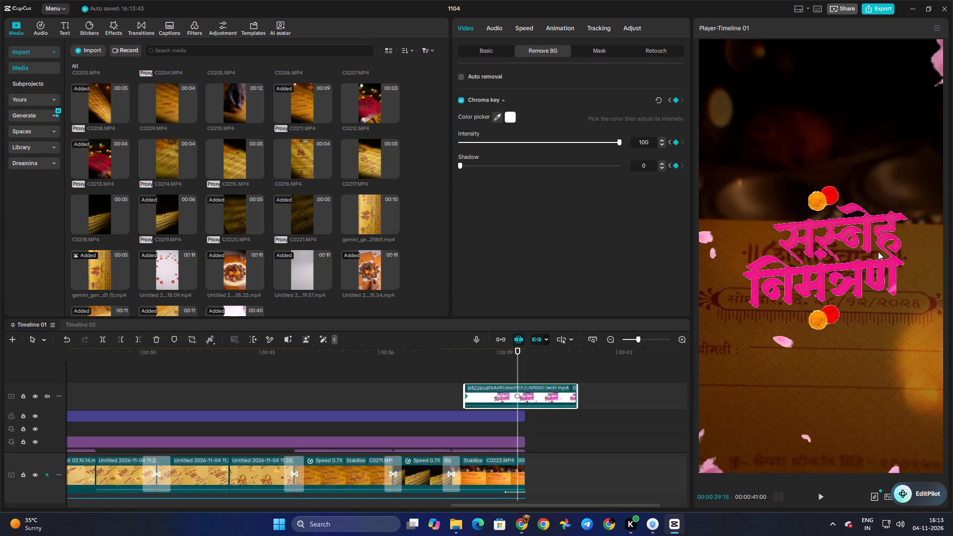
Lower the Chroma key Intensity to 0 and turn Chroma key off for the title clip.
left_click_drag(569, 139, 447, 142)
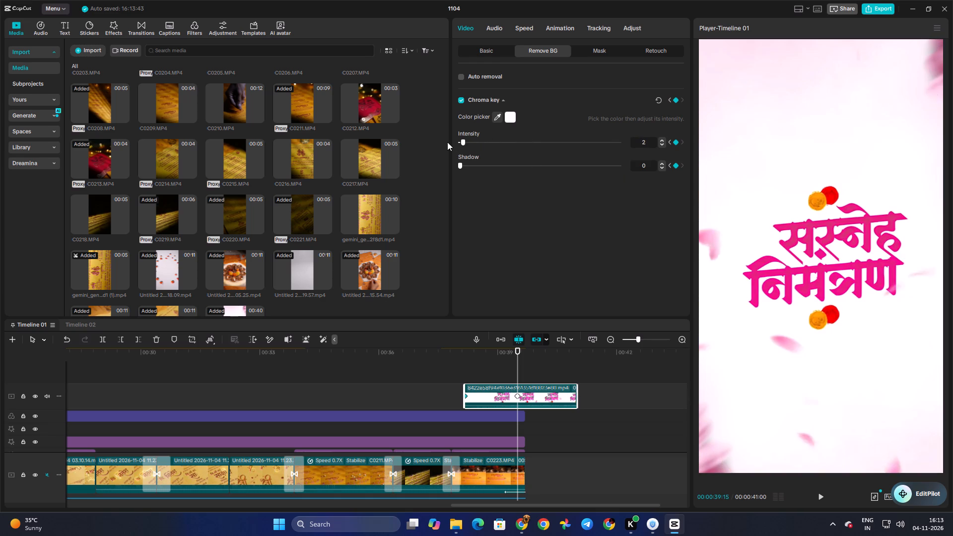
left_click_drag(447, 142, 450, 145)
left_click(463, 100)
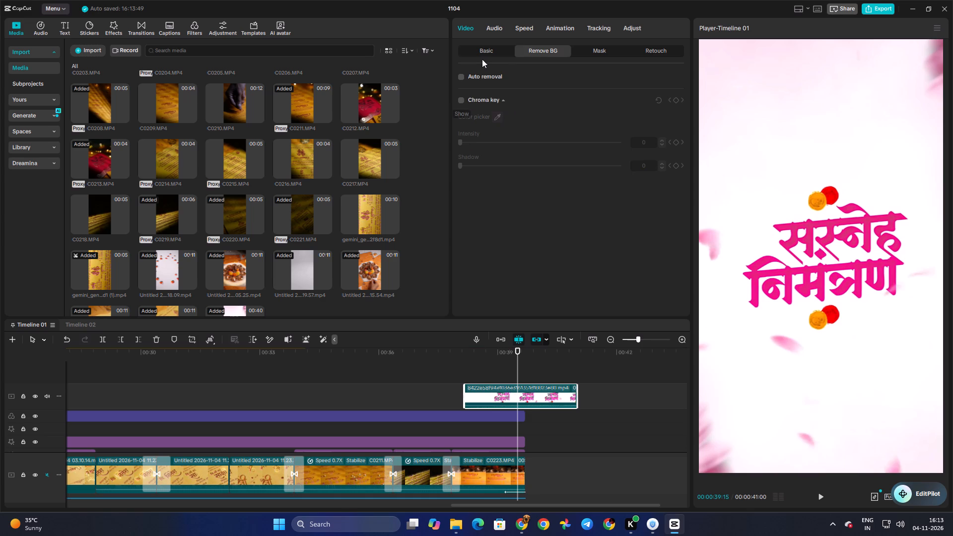
Try the Brighten, Screen and Darken blend modes on the title clip, and set the mode to Overlay.
left_click(486, 52)
left_click(474, 202)
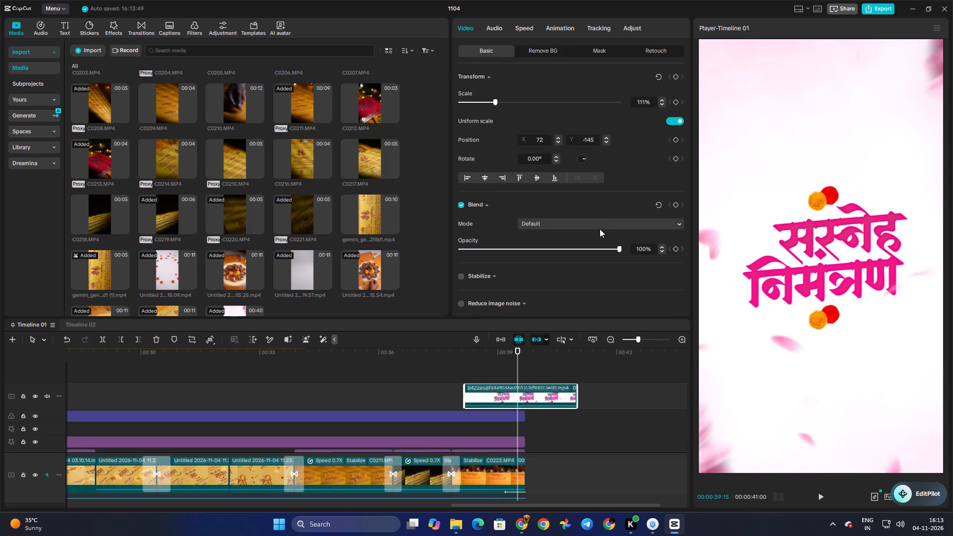
left_click(599, 228)
left_click(573, 258)
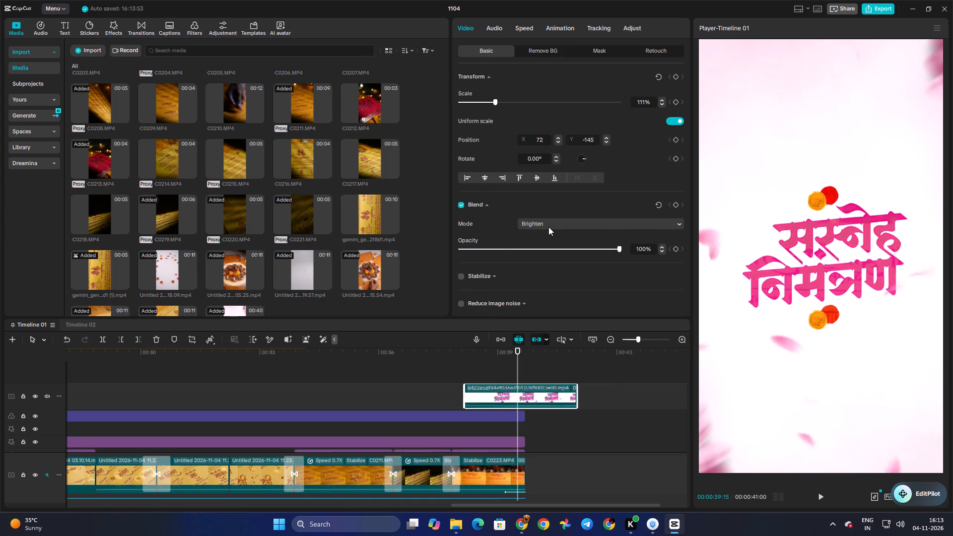
left_click(548, 222)
left_click(544, 269)
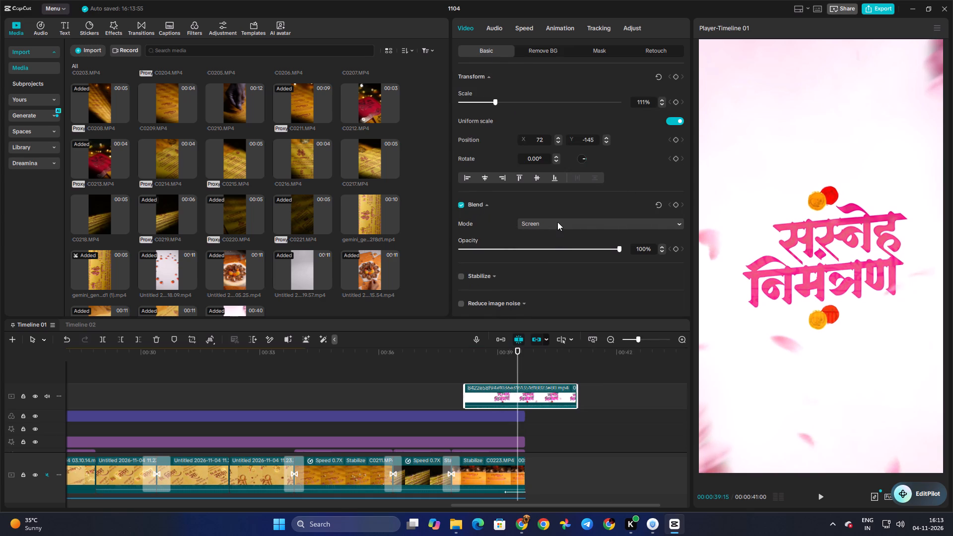
left_click(557, 222)
left_click(551, 289)
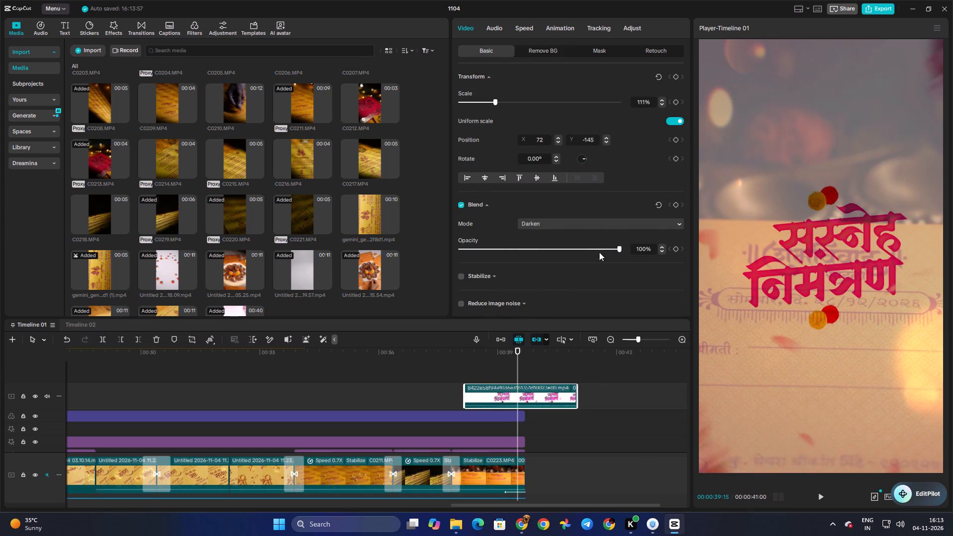
left_click(551, 219)
left_click(539, 304)
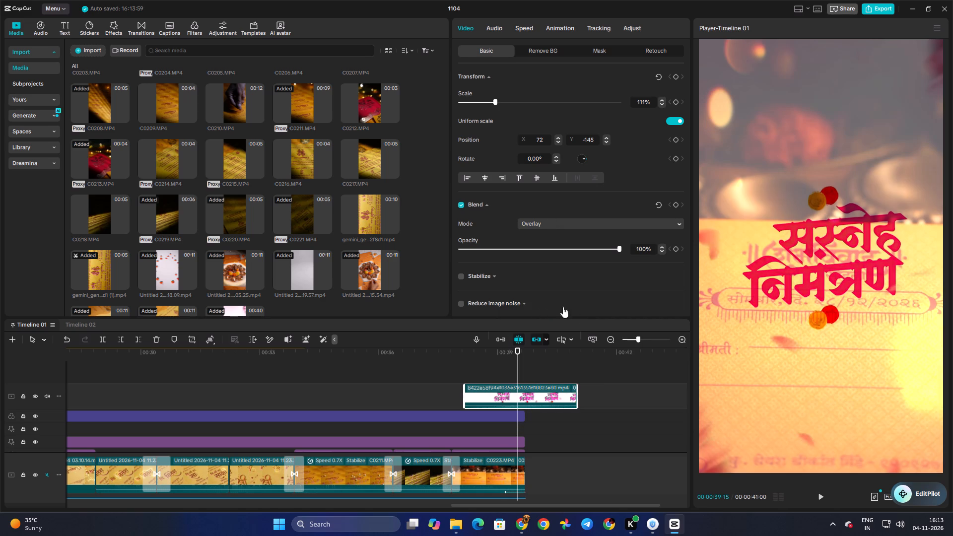
Scrub through the beginning of the title clip to check how it blends over the invitation card.
left_click(468, 372)
left_click_drag(468, 372, 475, 372)
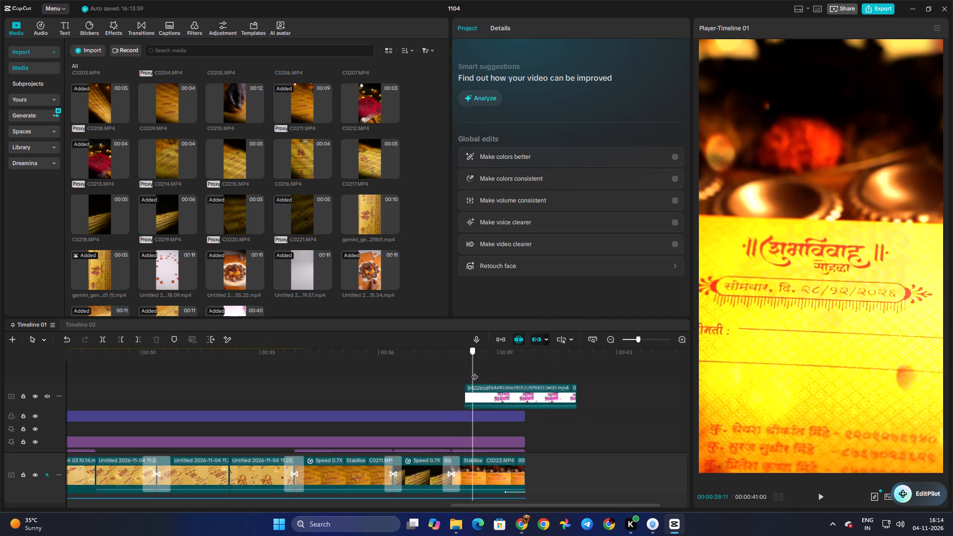
left_click_drag(475, 372, 488, 373)
left_click(502, 381)
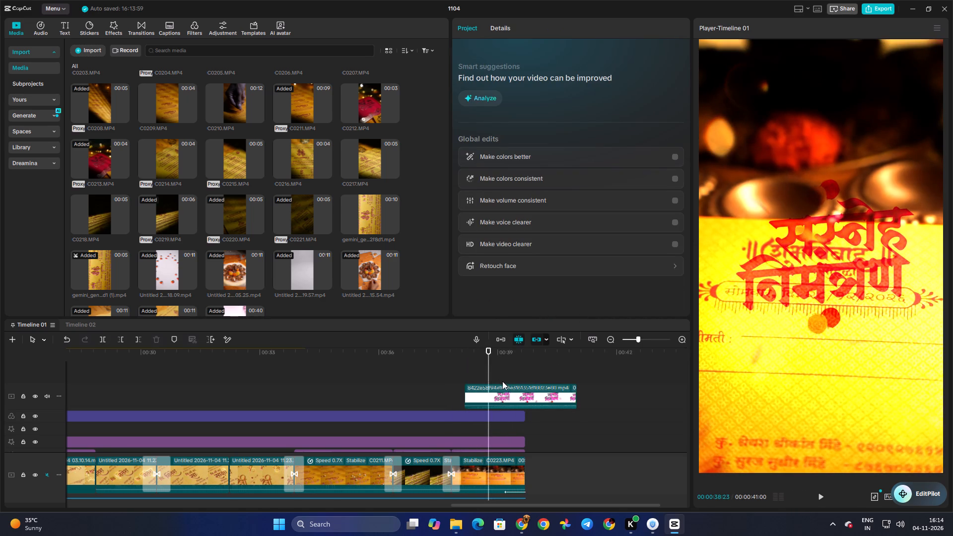
Try the Hard light blend mode on the title clip, set the mode to Soft light, and play the ending.
left_click(506, 391)
left_click(545, 226)
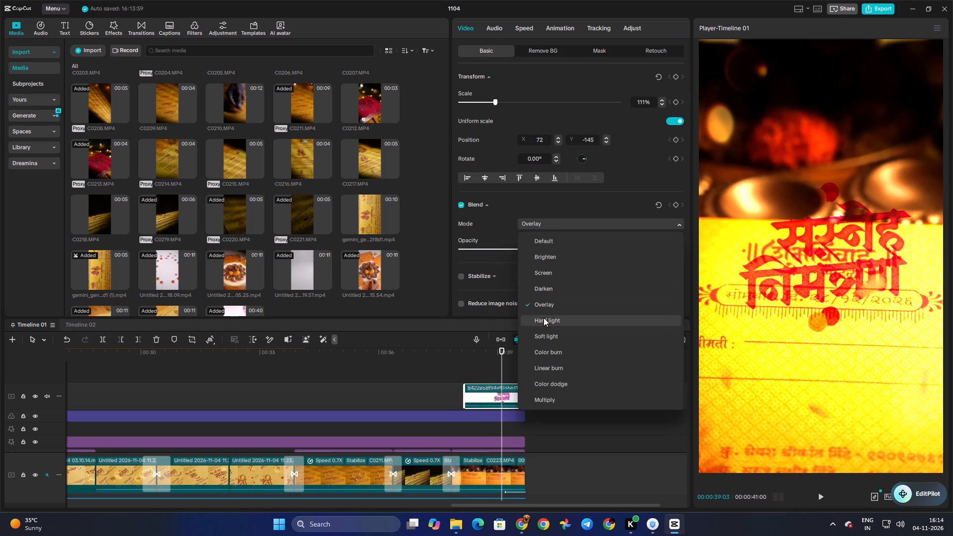
left_click(544, 318)
left_click(562, 222)
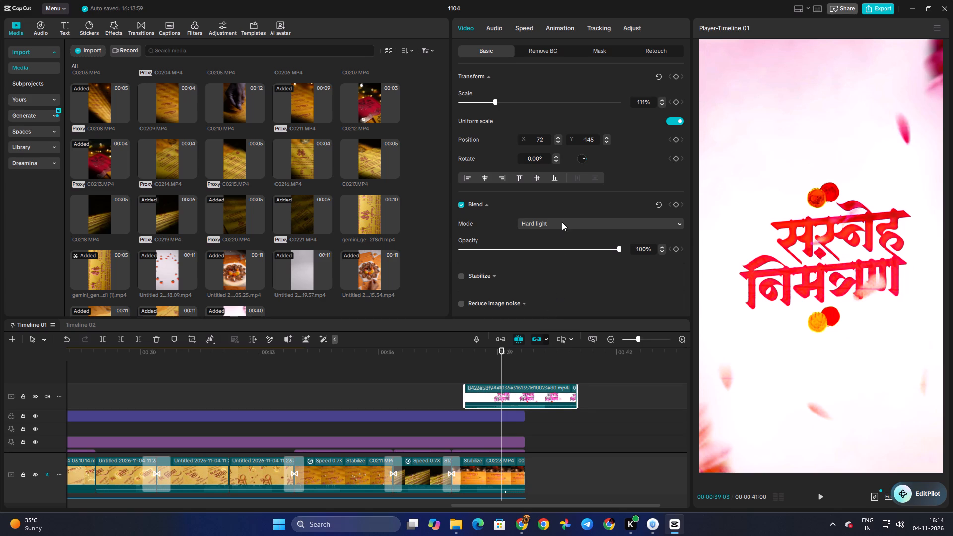
left_click(549, 335)
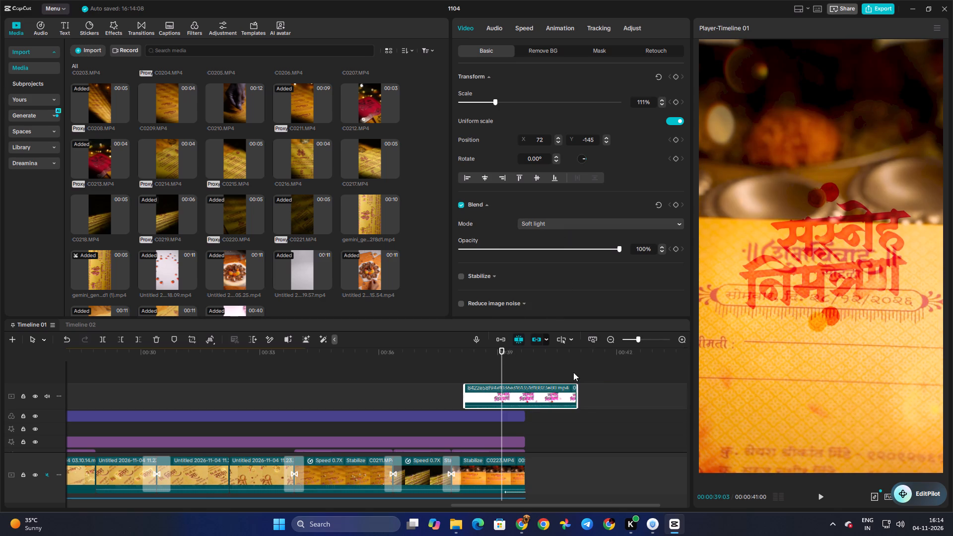
left_click(442, 394)
key("space")
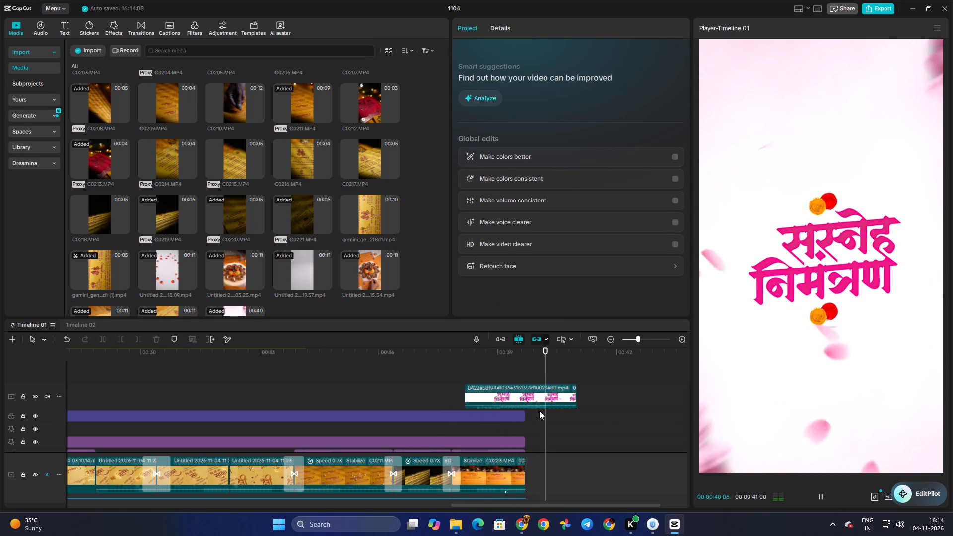
key("space")
Trim the end of the title clip back to 00:40:12 on the timeline.
scroll(520, 374, "down", 4)
scroll(524, 376, "up", 3)
left_click(532, 383)
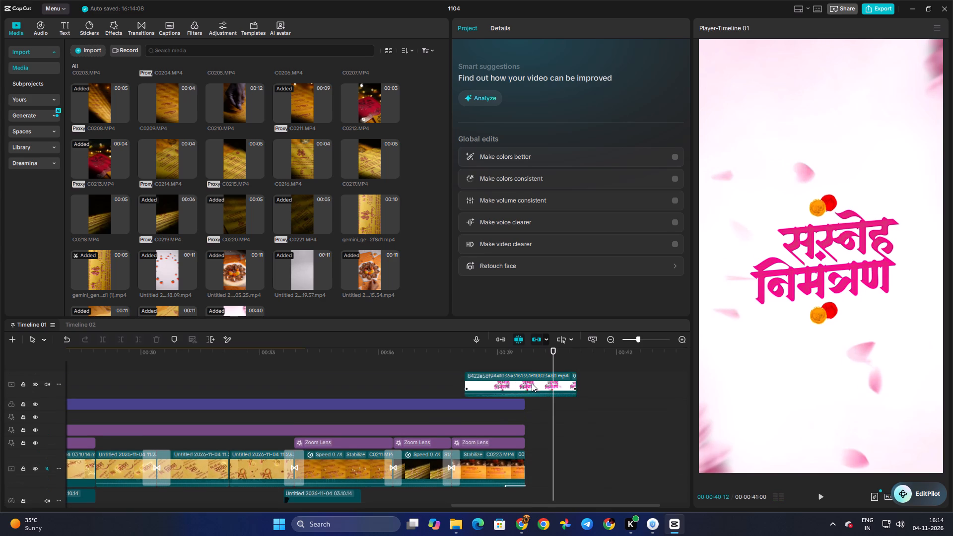
left_click_drag(576, 384, 530, 384)
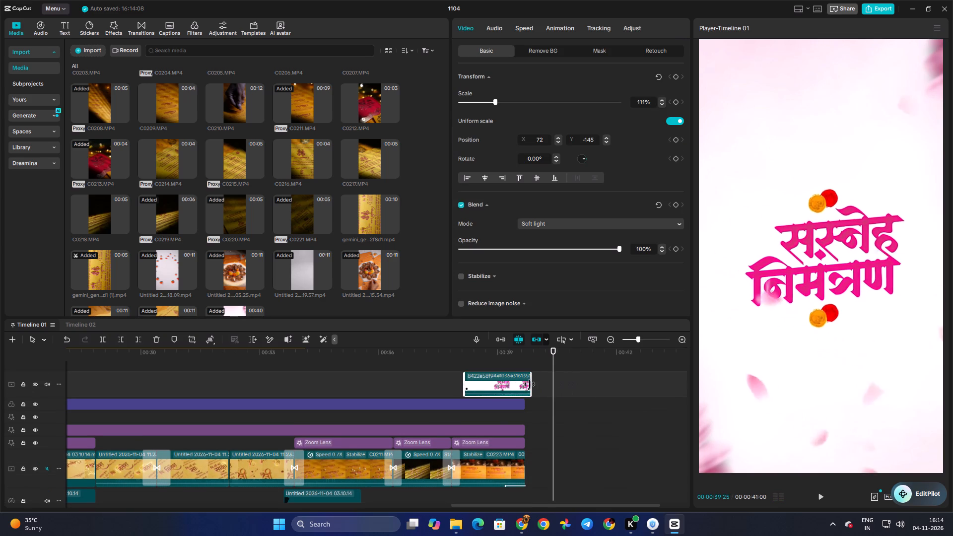
left_click_drag(530, 384, 554, 385)
Turn on the main track magnet and shorten the dark invitation clip before C0223.MP4 to end at about 00:37:15.
left_click_drag(449, 368, 443, 369)
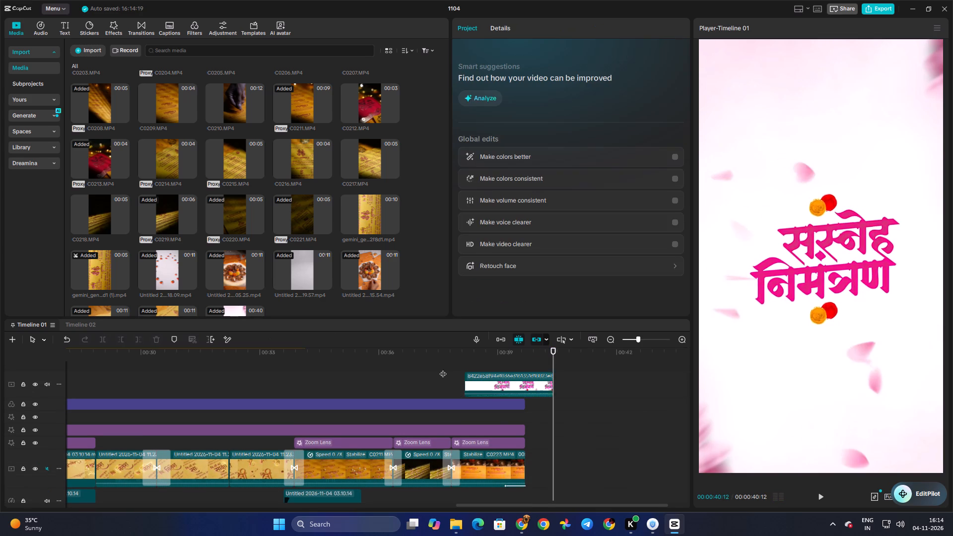
left_click_drag(443, 369, 397, 370)
left_click(429, 462)
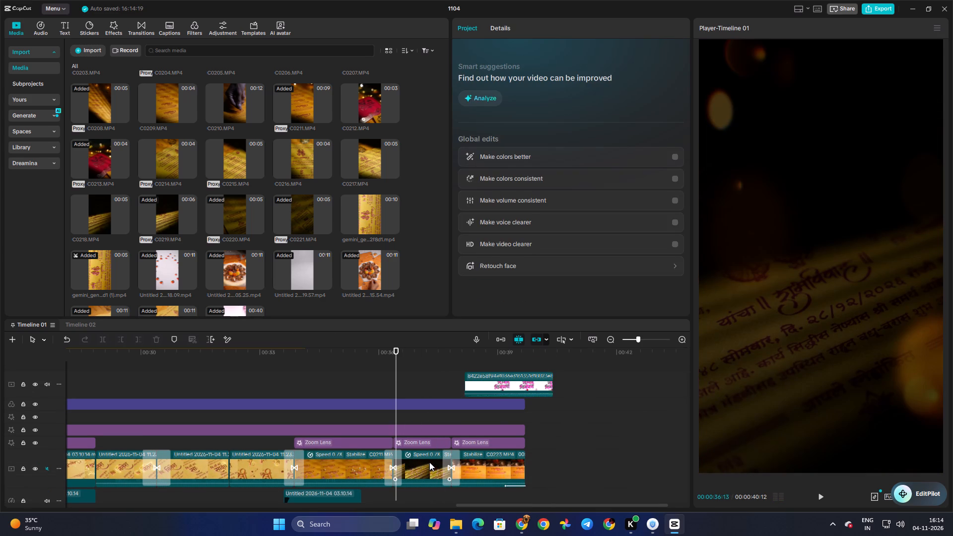
left_click_drag(450, 466, 460, 466)
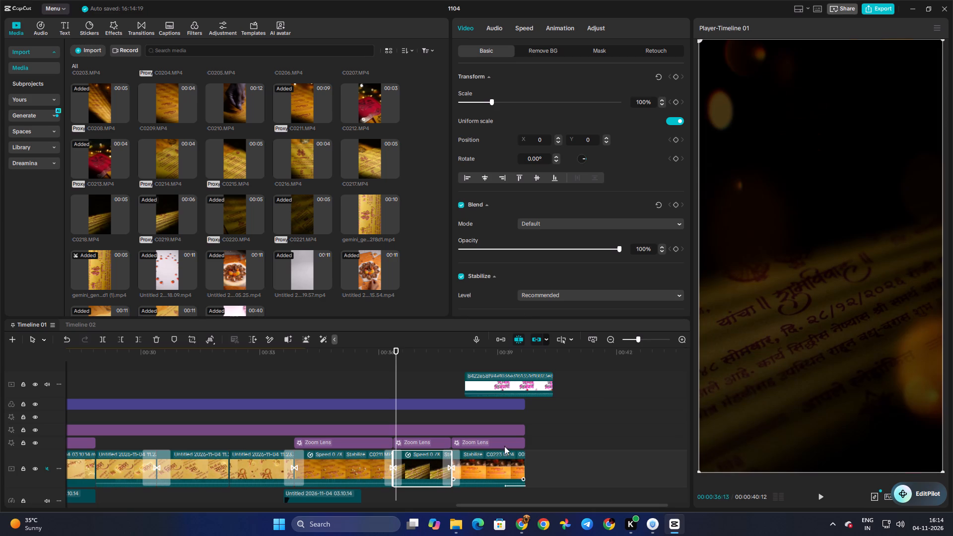
left_click(504, 337)
left_click_drag(453, 476, 440, 476)
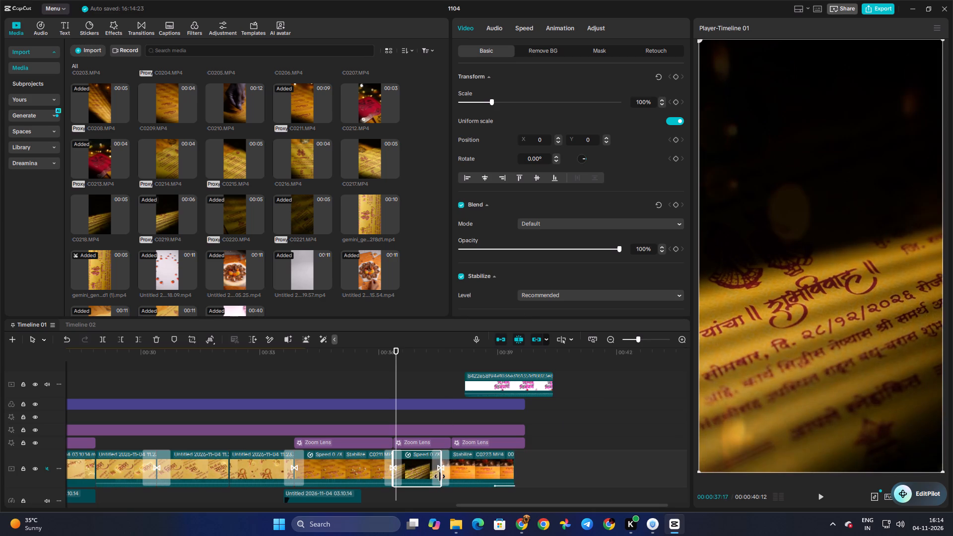
left_click_drag(440, 476, 436, 476)
Trim the end of the final invitation-card clip C0223.MP4 to about 00:38:25 and play the ending to check the cut.
left_click(482, 476)
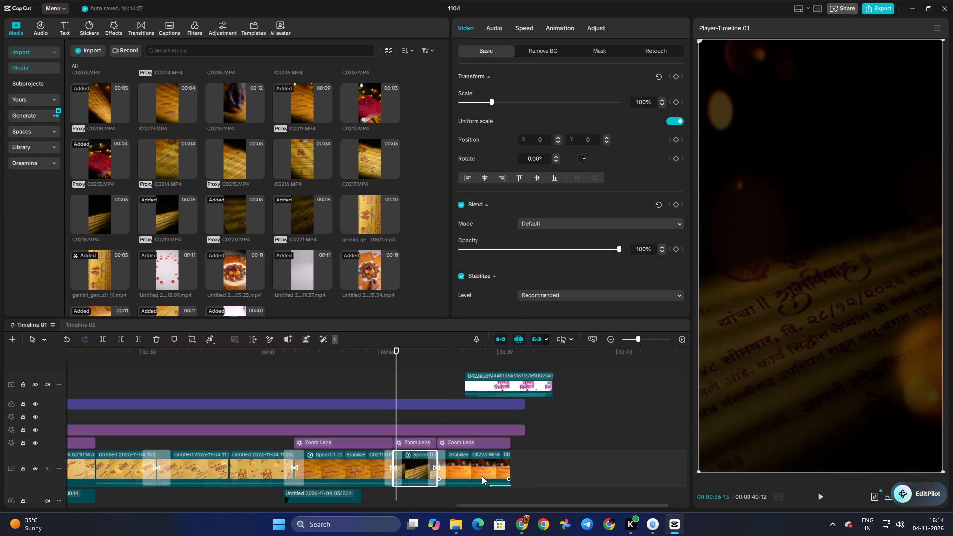
key("space")
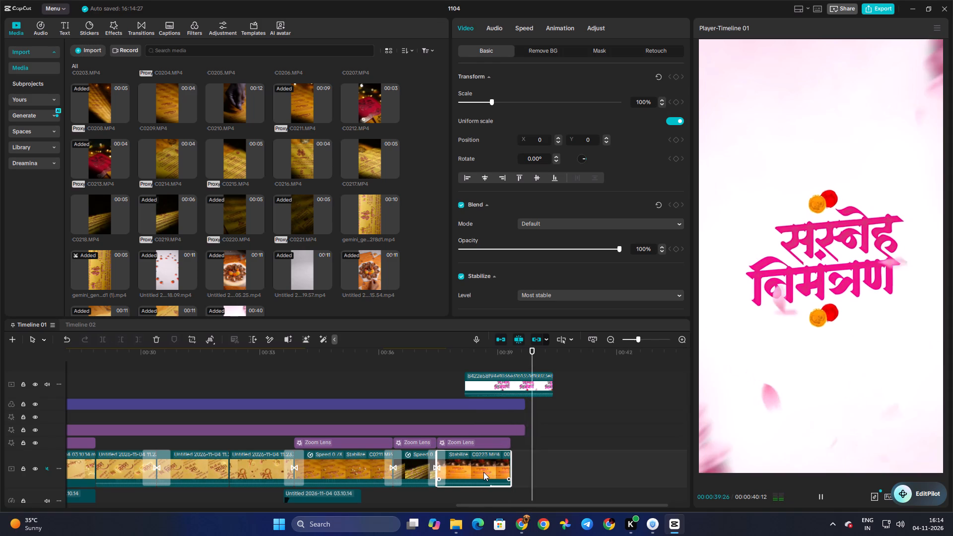
key("space")
left_click(492, 472)
left_click_drag(510, 471, 490, 471)
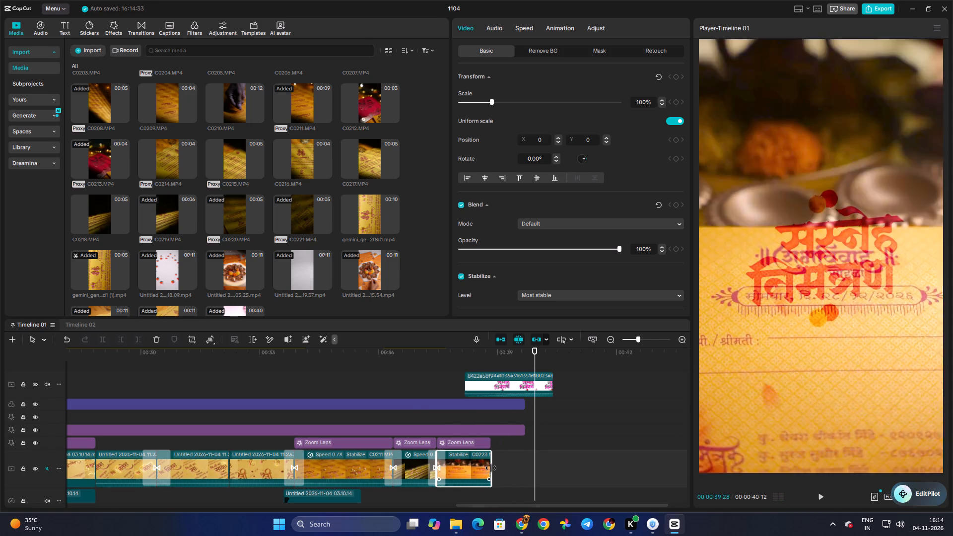
left_click(438, 400)
left_click(438, 416)
key("space")
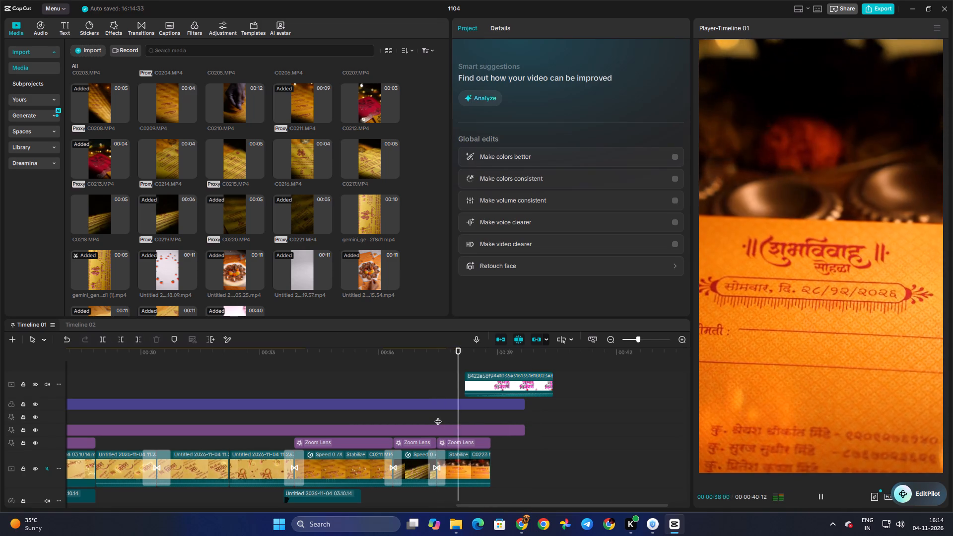
key("space")
Move the title clip to a track directly above the Zoom Lens effects, starting at about 00:38:08, and preview it.
left_click_drag(505, 376, 502, 430)
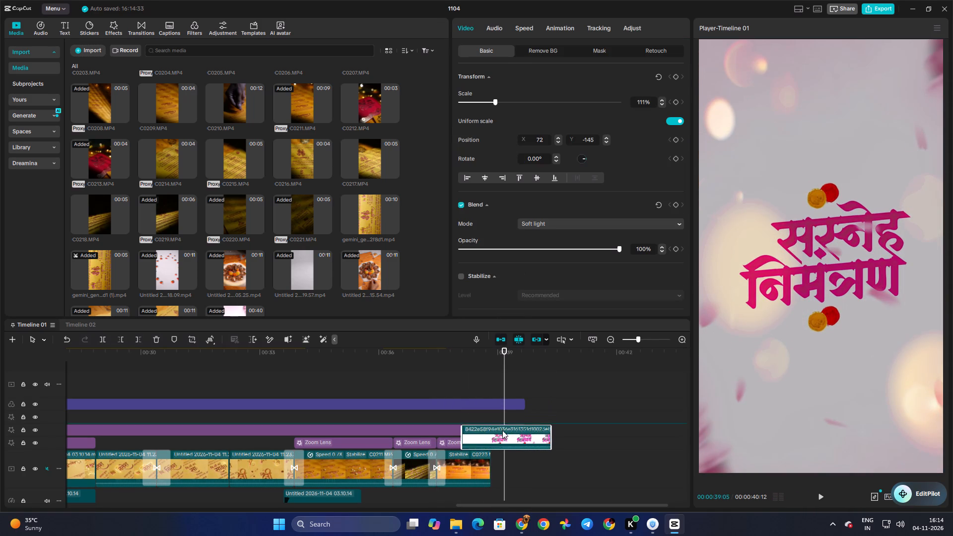
left_click_drag(502, 430, 501, 449)
left_click_drag(478, 441, 479, 441)
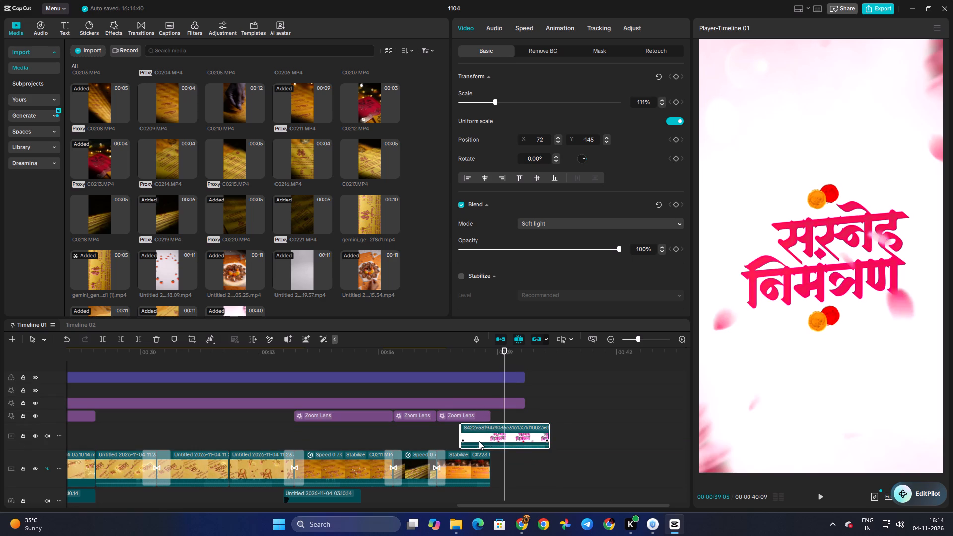
left_click_drag(479, 441, 487, 416)
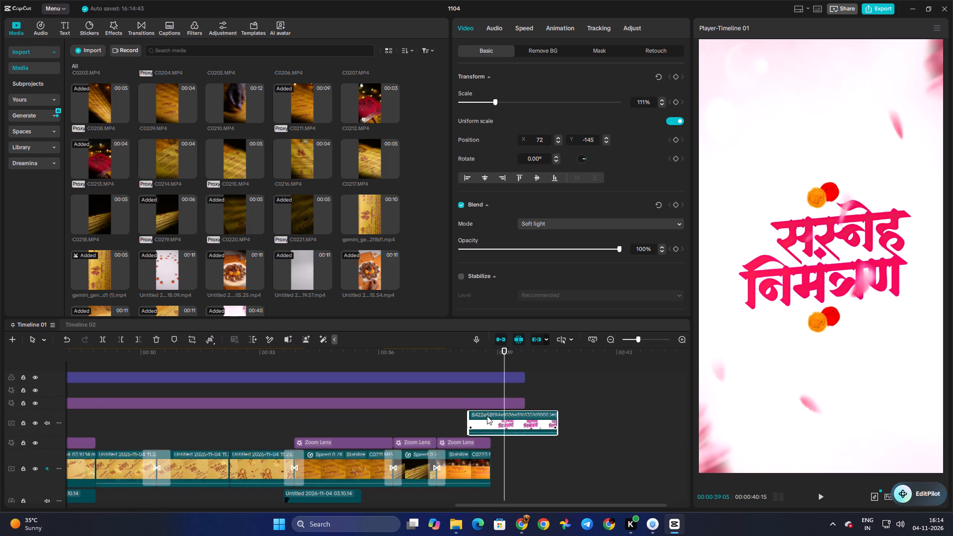
left_click(448, 425)
key("space")
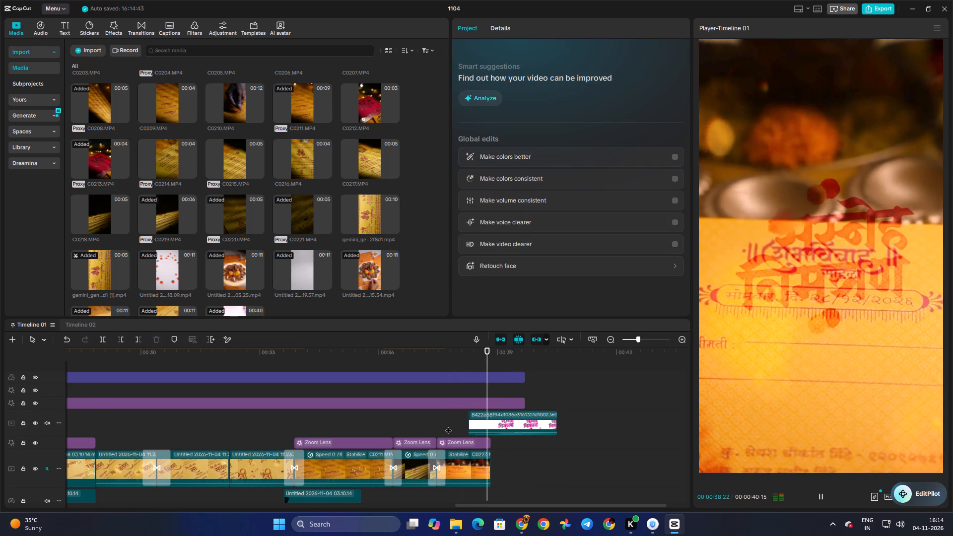
key("space")
key("space")
key("space")
Extend the Fireflies Rising effect and the topmost long timeline bar to the title clip's end at 00:40:15, and preview the ending.
left_click(514, 402)
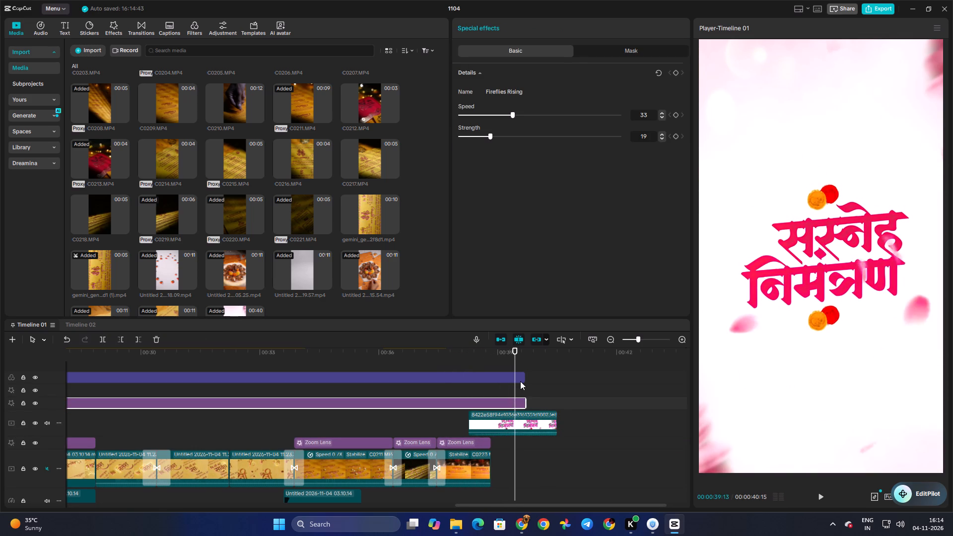
left_click(520, 378, "ctrl")
left_click_drag(525, 407, 555, 408)
left_click(440, 418)
key("space")
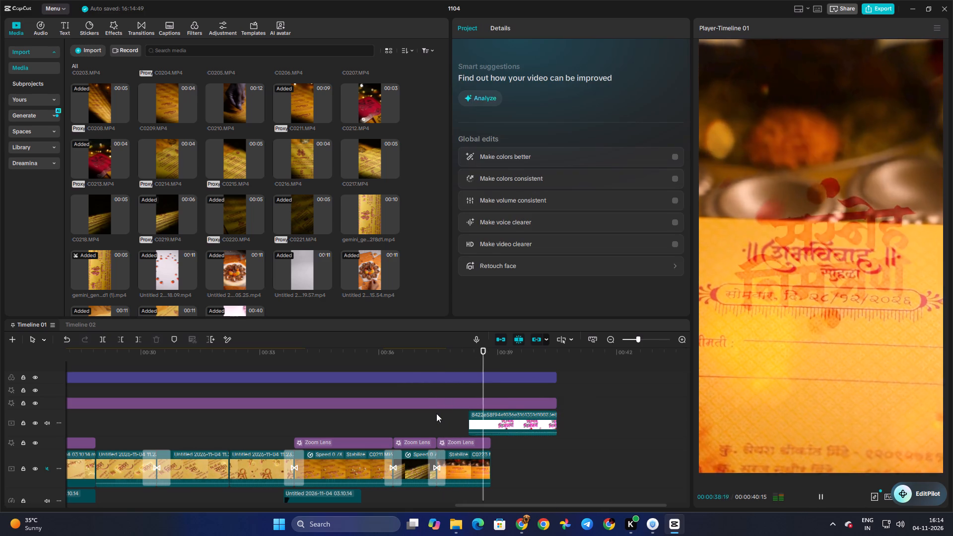
left_click(445, 417)
key("space")
key("space")
Apply the Fade In entrance animation to the title clip with a duration of 0.3s.
left_click(486, 422)
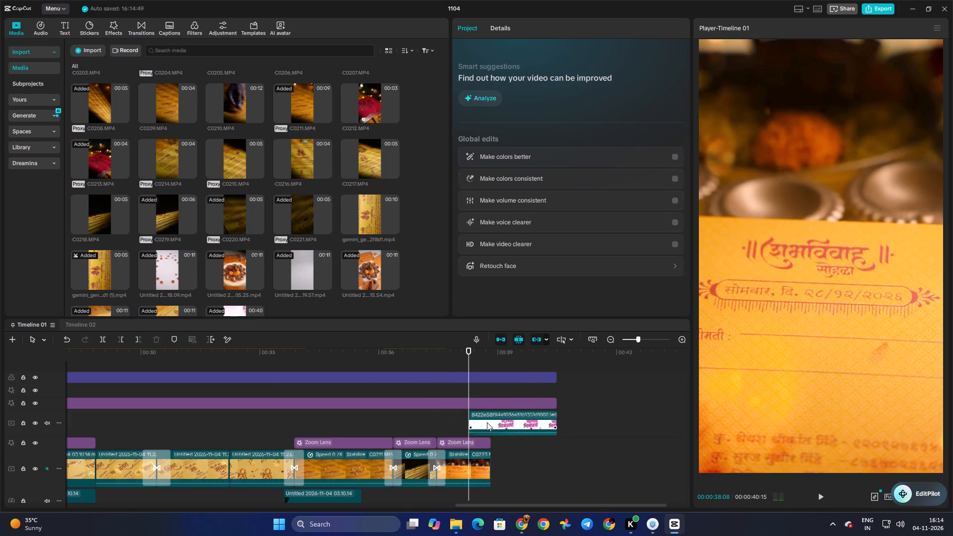
left_click(524, 28)
left_click(573, 28)
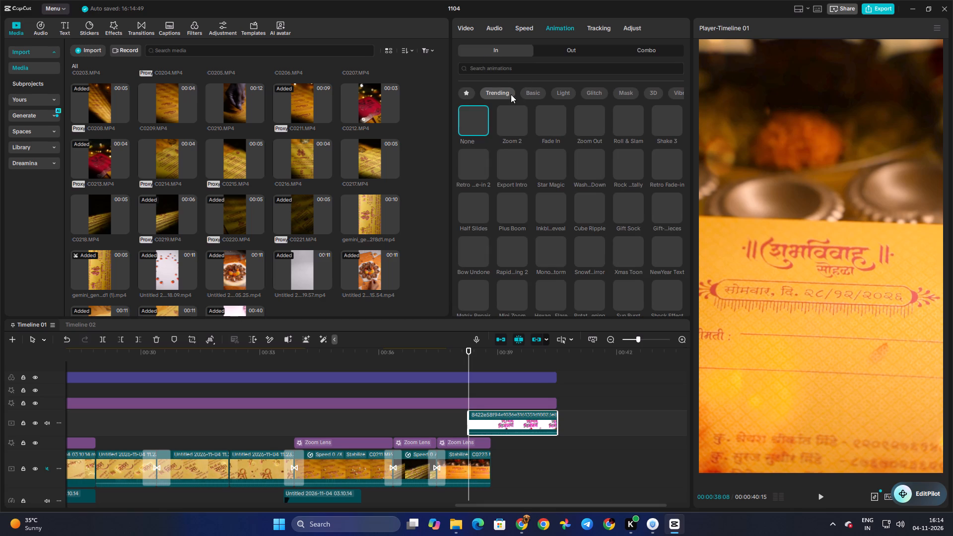
left_click(507, 123)
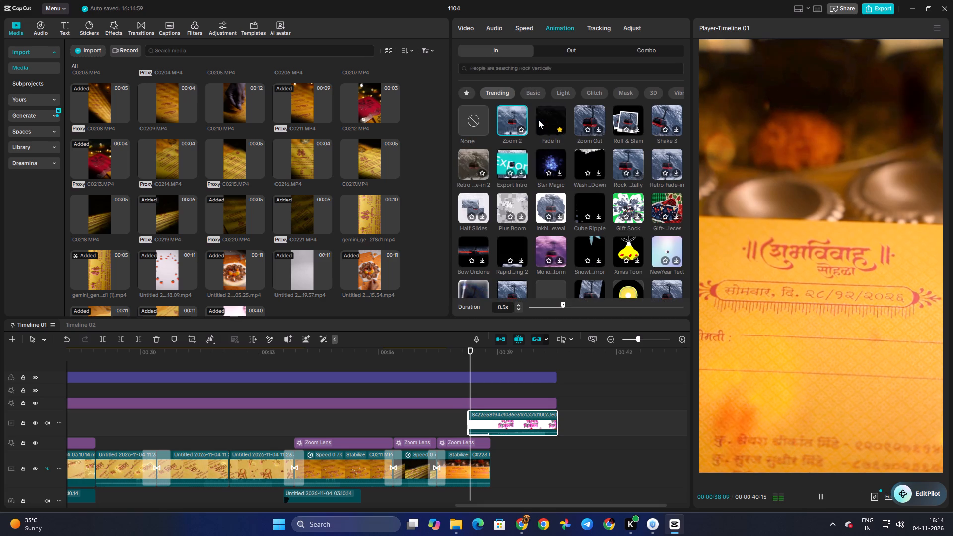
left_click(538, 120)
left_click(544, 305)
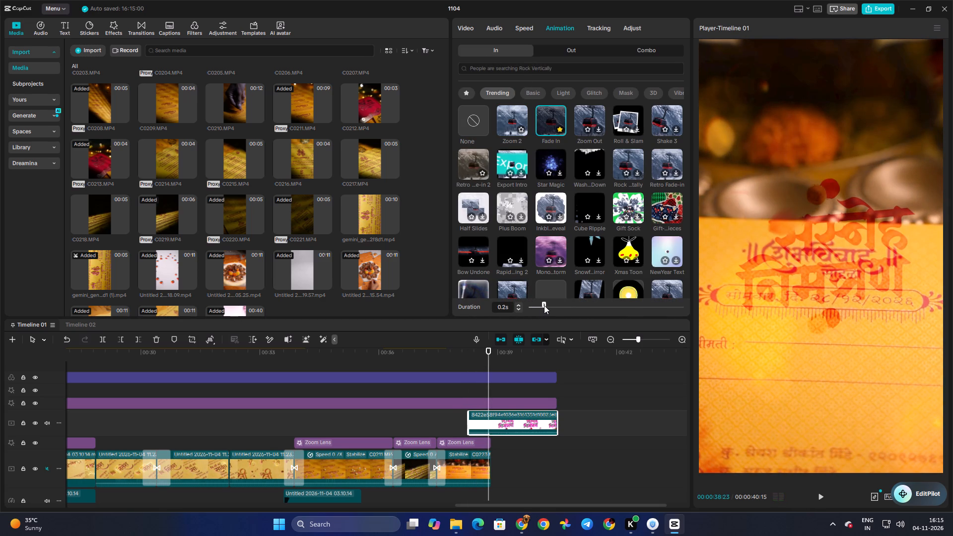
left_click(545, 305)
left_click(546, 306)
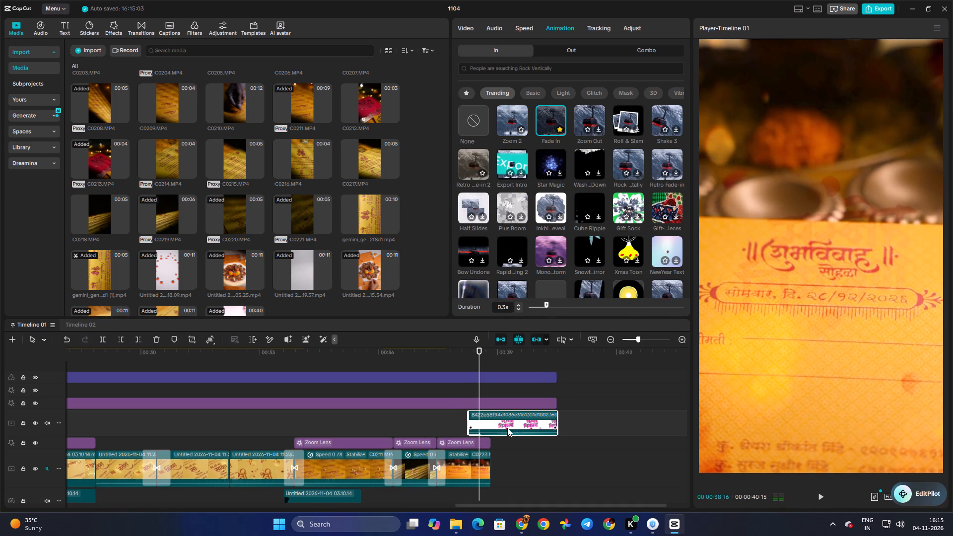
Slide the title clip slightly earlier over the final invitation-card clip and play the ending to check its timing.
left_click_drag(505, 424, 500, 424)
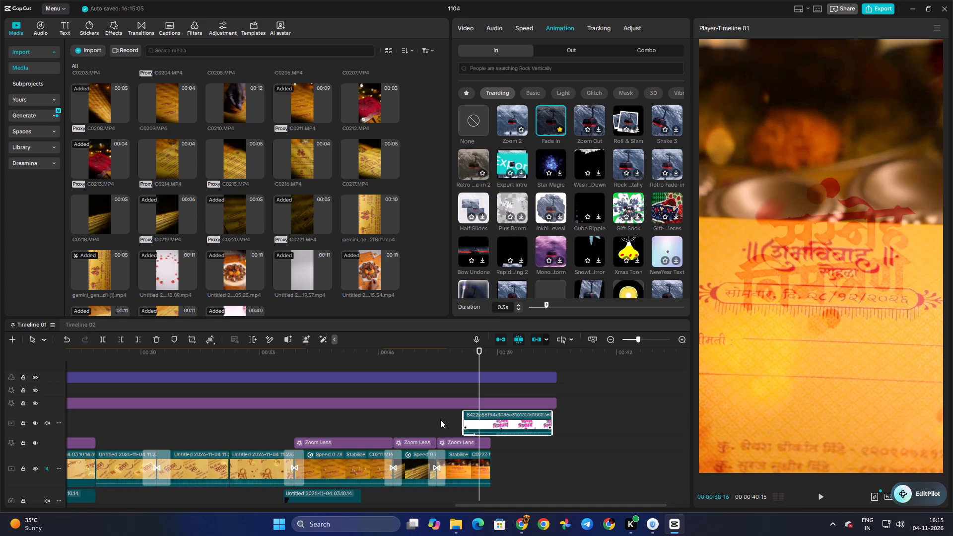
left_click(437, 417)
key("space")
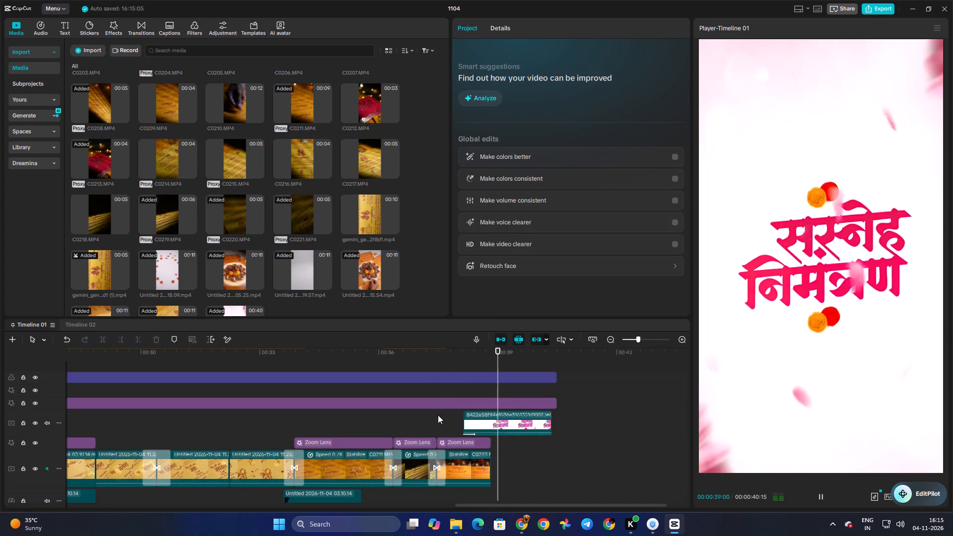
left_click(438, 415)
left_click_drag(438, 415, 378, 415)
key("space")
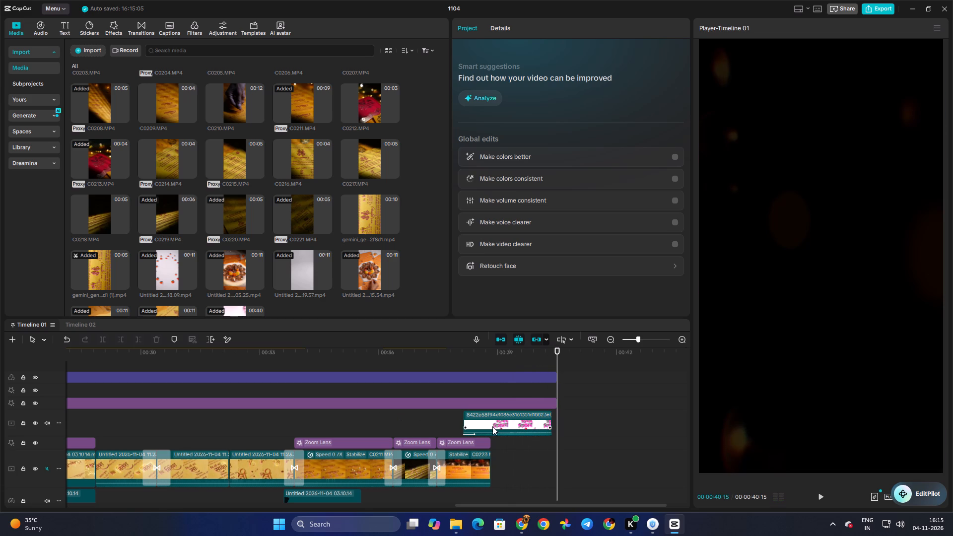
left_click(436, 421)
key("space")
Mute the title clip's track.
scroll(436, 421, "down", 2)
scroll(436, 421, "up", 1)
key("space")
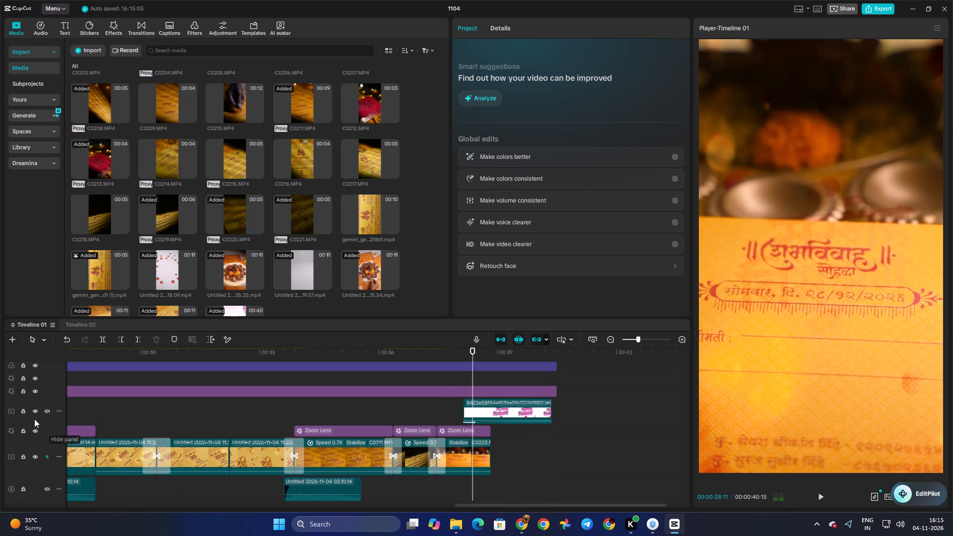
left_click(49, 412)
Play the last several seconds of the video to review the cuts leading into the title.
key("space")
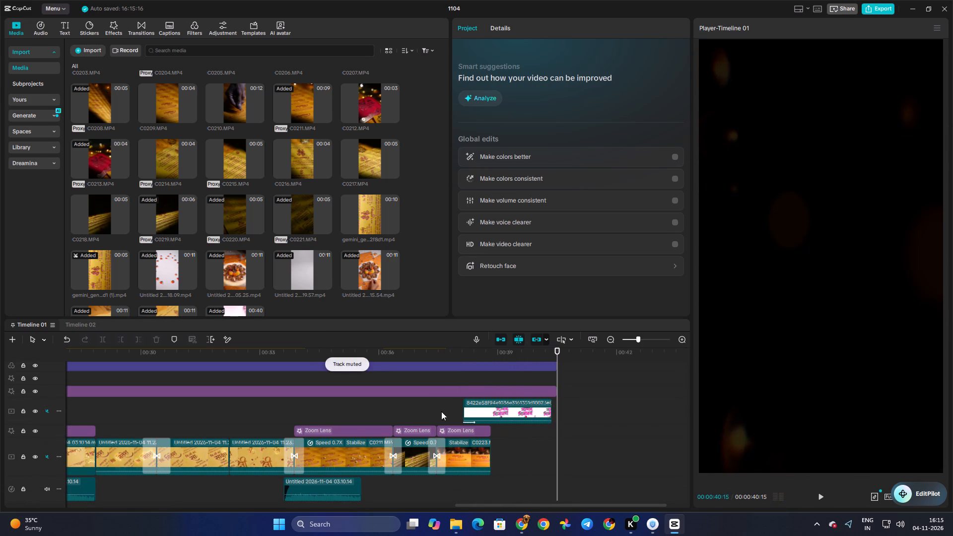
left_click(423, 409)
left_click_drag(423, 409, 343, 409)
key("space")
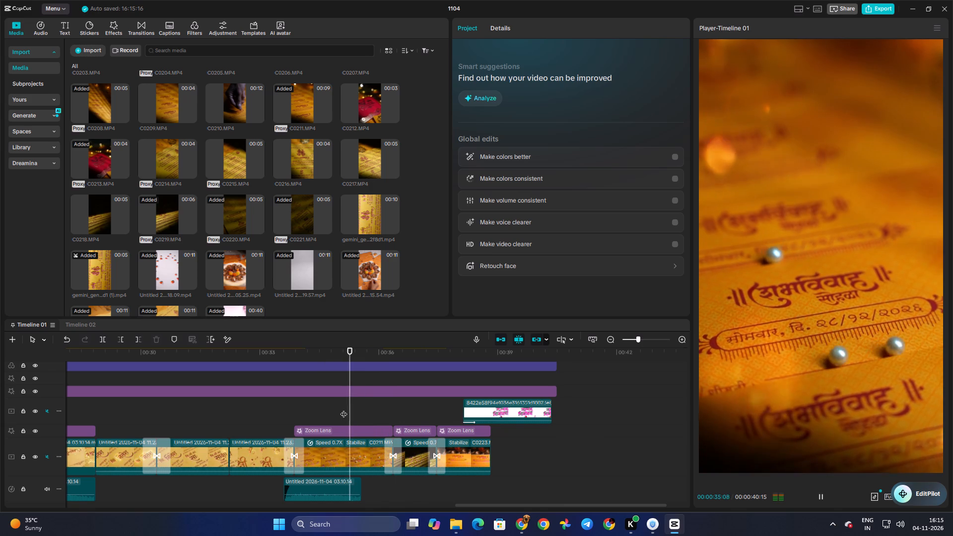
left_click(334, 404)
left_click_drag(334, 404, 292, 404)
key("space")
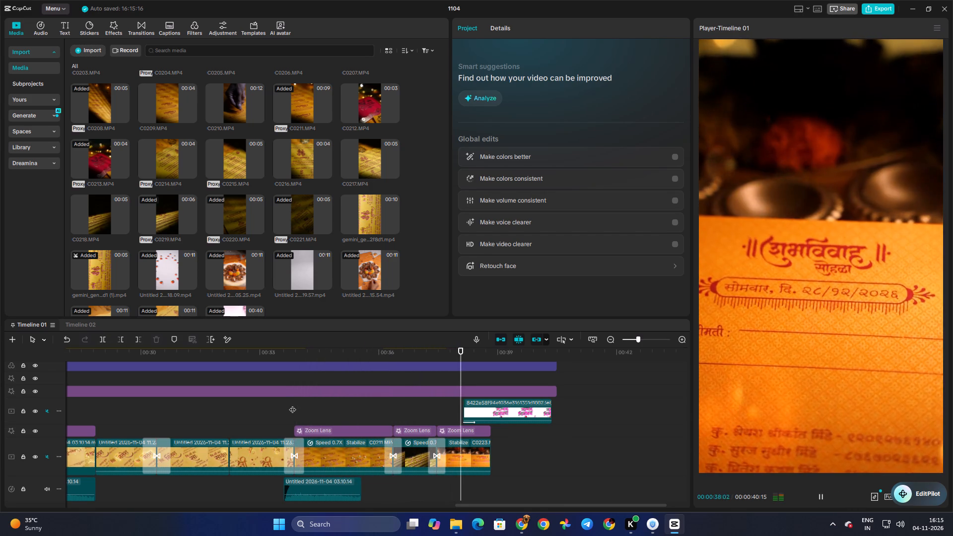
key("space")
Shorten the invitation clip C0211.MP4 so that it ends at about 00:36:00.
left_click(386, 448)
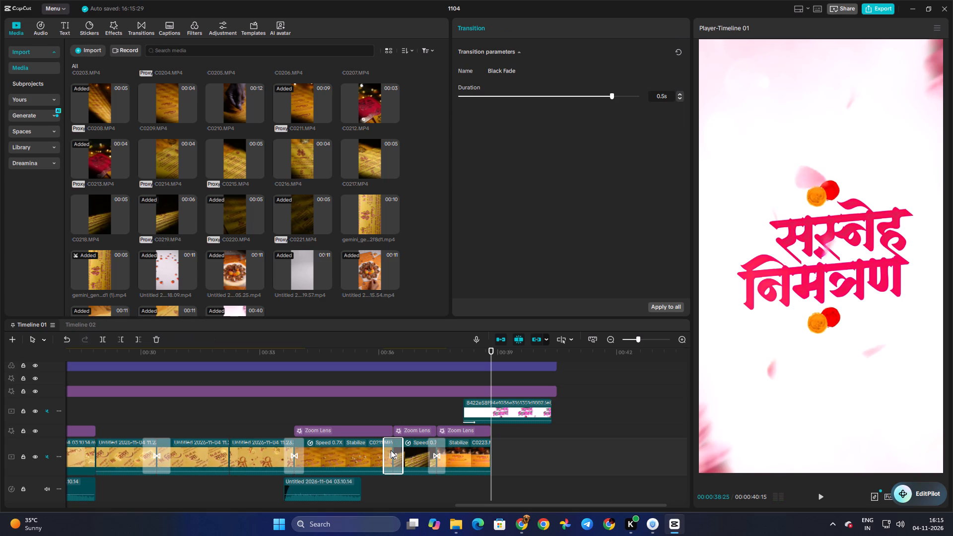
left_click(369, 461)
left_click_drag(392, 457, 378, 458)
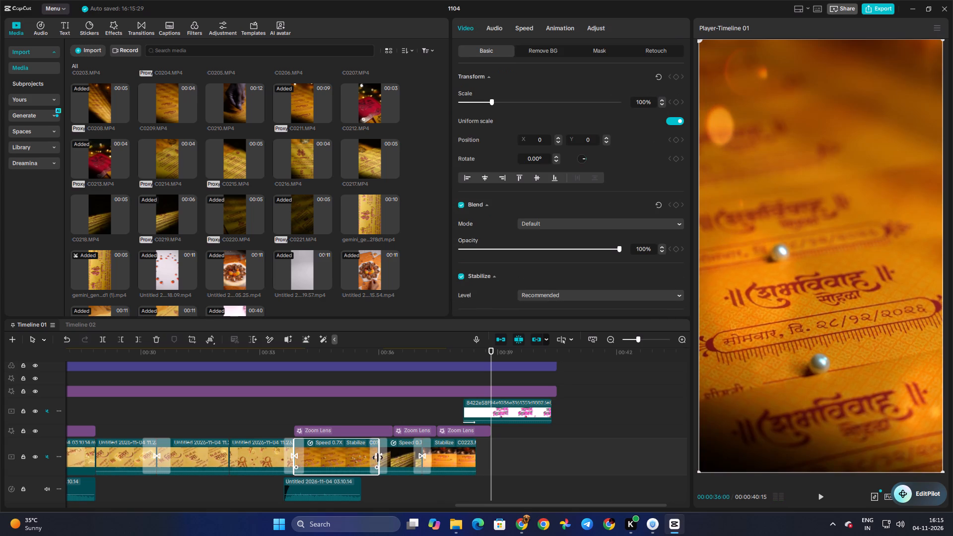
left_click_drag(378, 458, 377, 458)
Extend the dark invitation clip after C0211.MP4 to end at about 00:37:08, and lengthen its Zoom Lens effect to match.
left_click(405, 451)
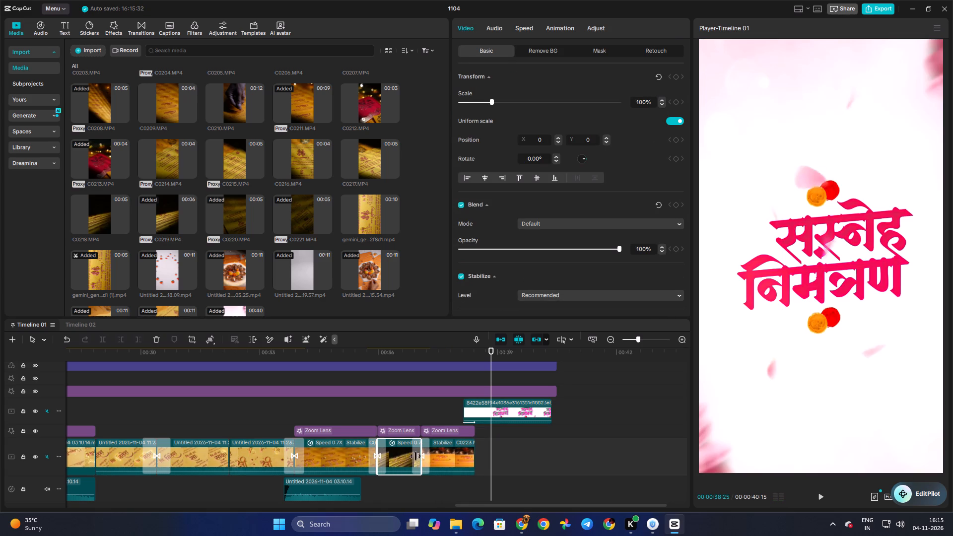
left_click_drag(419, 458, 427, 462)
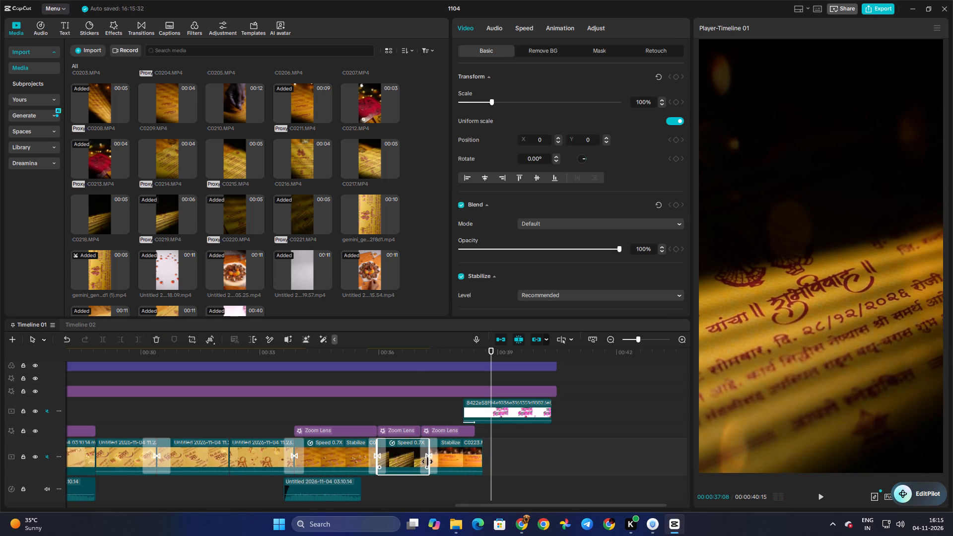
left_click_drag(427, 462, 427, 462)
left_click(415, 433)
left_click_drag(419, 433, 438, 437)
Play the ending through the pink title to check the timing of the adjusted clips.
left_click(337, 411)
key("space")
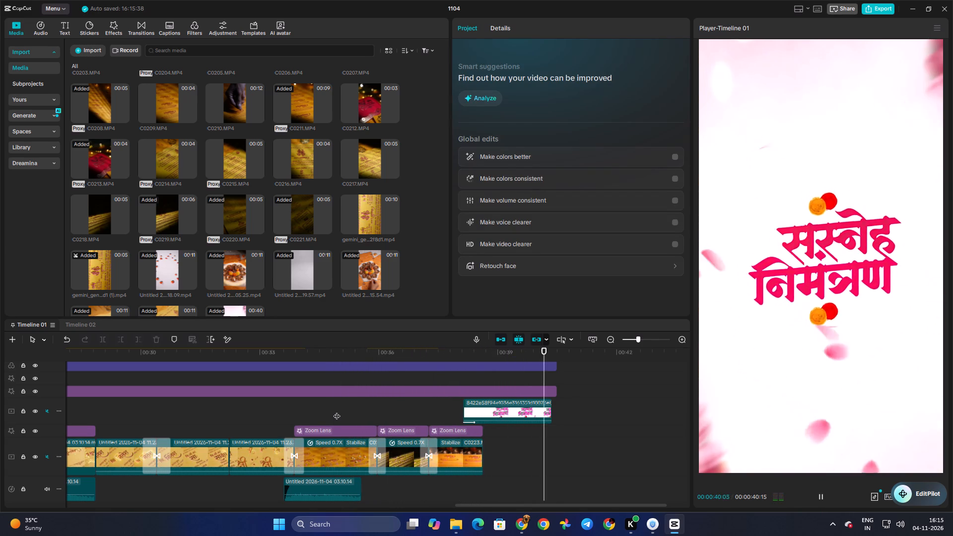
key("space")
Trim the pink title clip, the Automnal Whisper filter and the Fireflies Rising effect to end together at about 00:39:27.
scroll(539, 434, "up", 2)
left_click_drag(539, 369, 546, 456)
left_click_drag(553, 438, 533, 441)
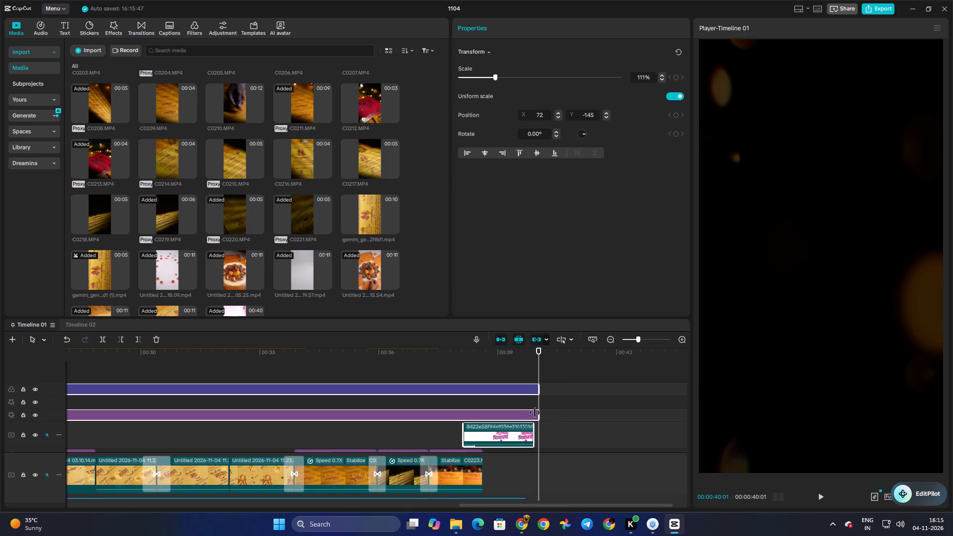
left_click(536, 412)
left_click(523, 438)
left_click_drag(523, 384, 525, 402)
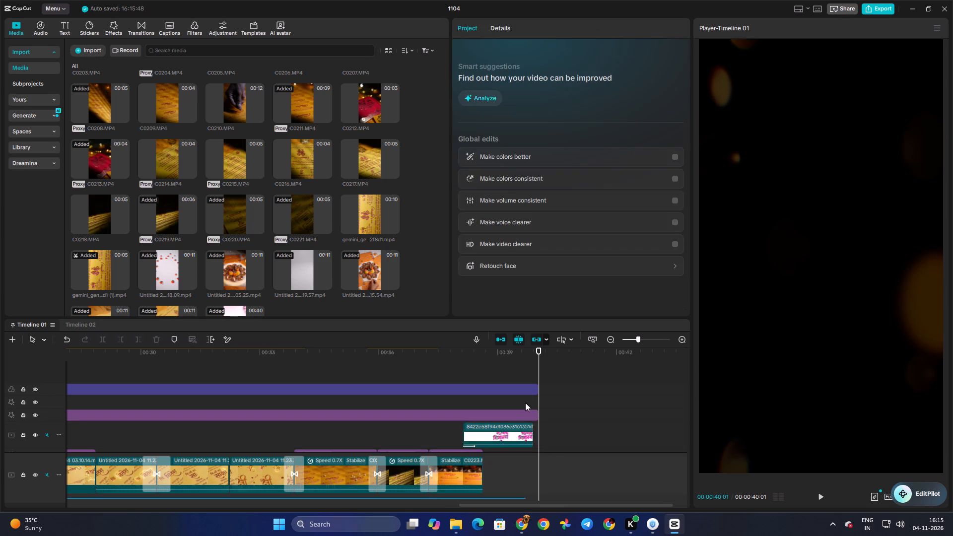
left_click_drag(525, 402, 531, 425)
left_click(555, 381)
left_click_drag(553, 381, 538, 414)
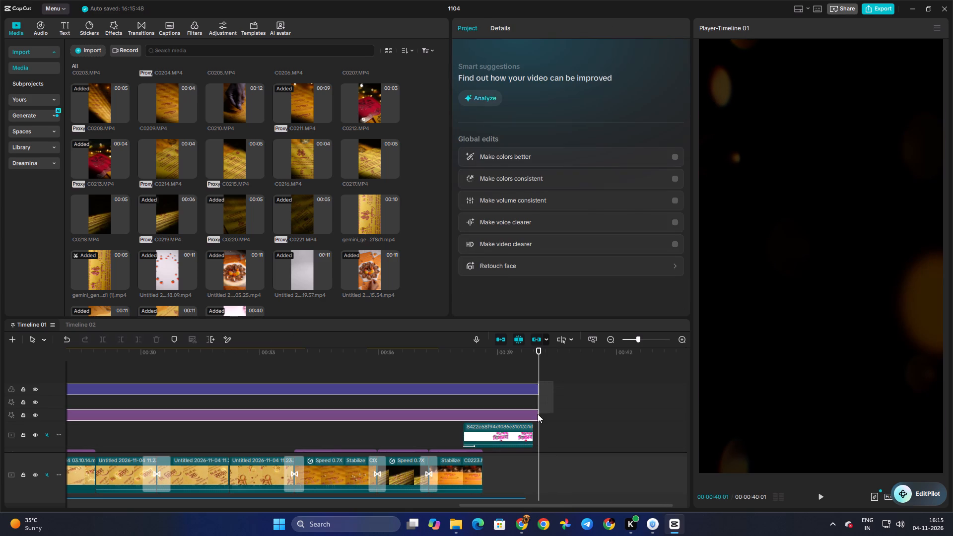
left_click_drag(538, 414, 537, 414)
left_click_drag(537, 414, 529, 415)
Replay the closing section of the video, including in full screen, to check how the title ends.
left_click(503, 401)
left_click_drag(503, 401, 416, 409)
key("space")
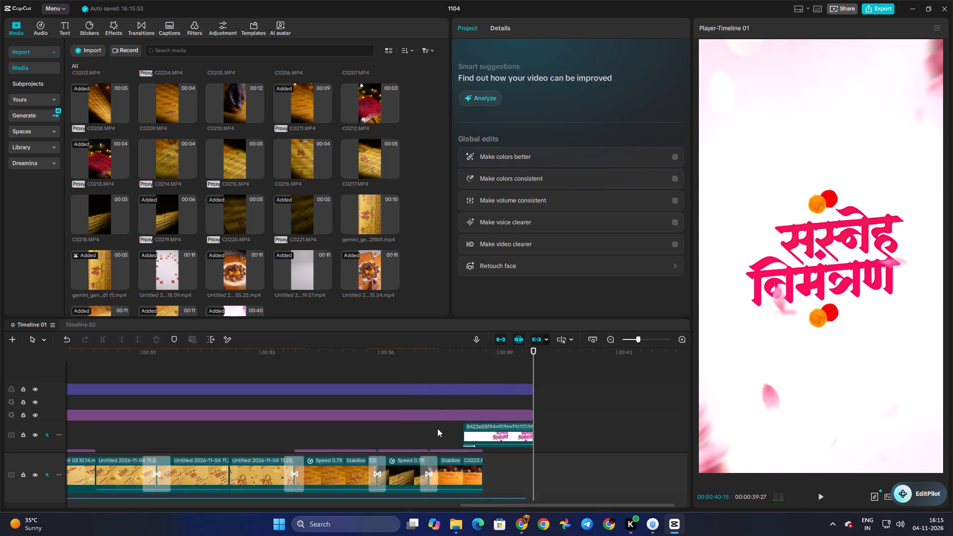
scroll(437, 428, "down", 1)
scroll(437, 428, "up", 1)
scroll(437, 428, "down", 1)
left_click(427, 422)
key("space")
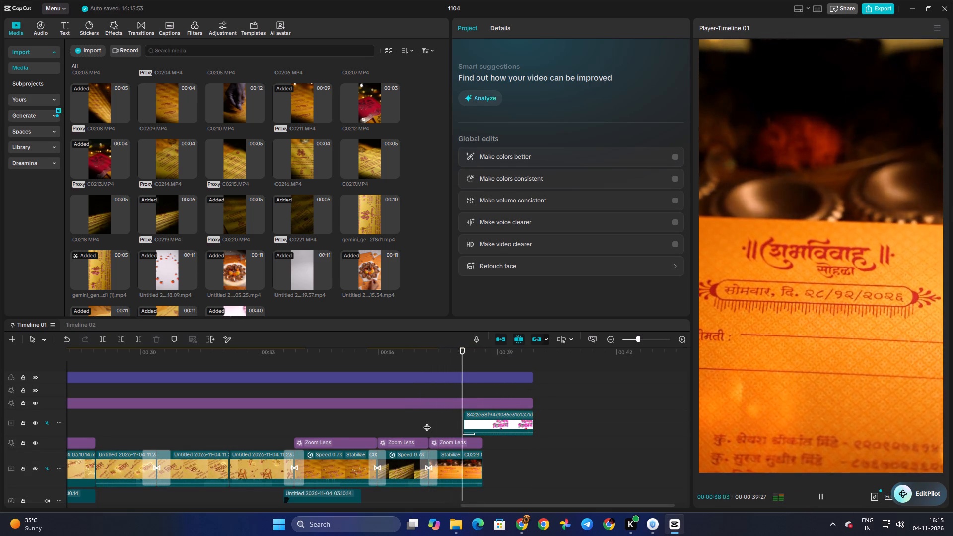
left_click(426, 422)
left_click_drag(426, 422, 196, 404)
key("space")
left_click_drag(926, 491, 886, 443)
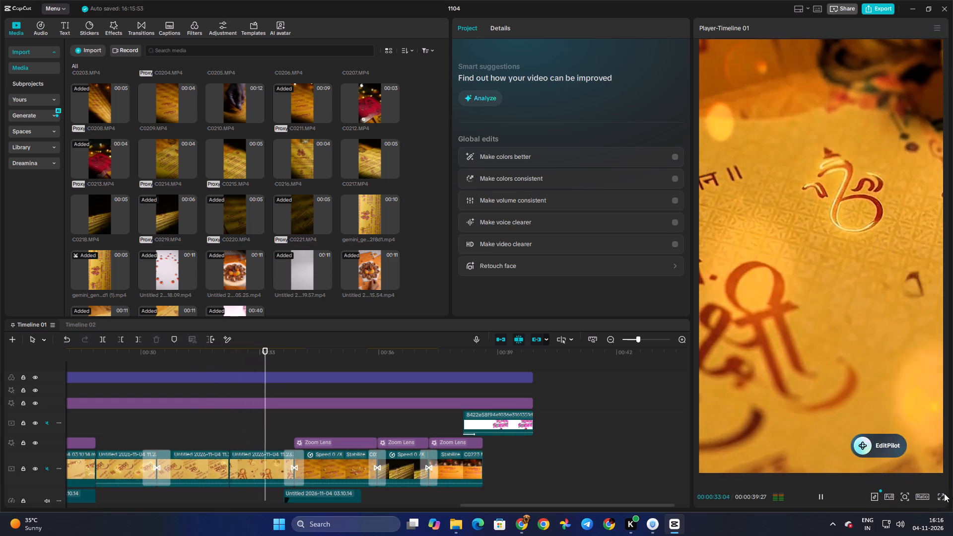
left_click(943, 494)
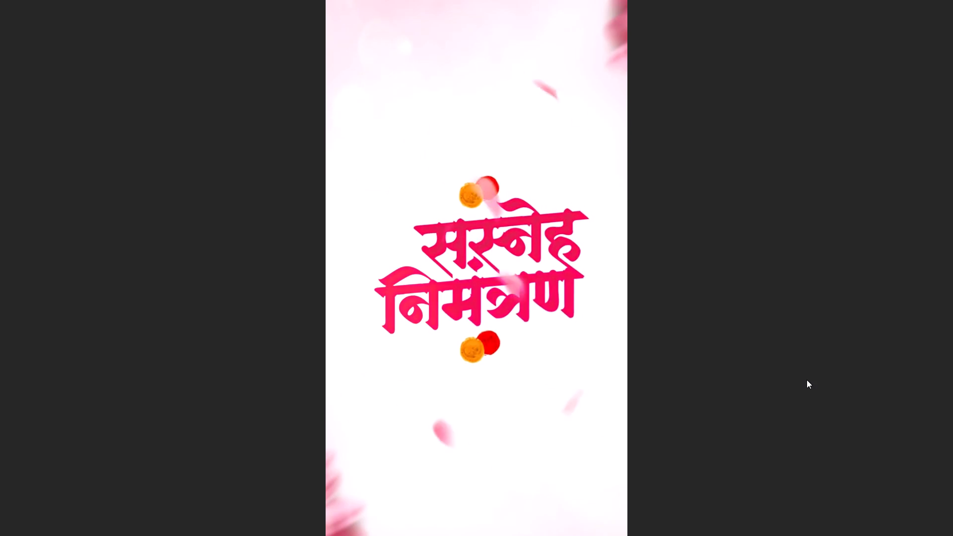
left_click(586, 460)
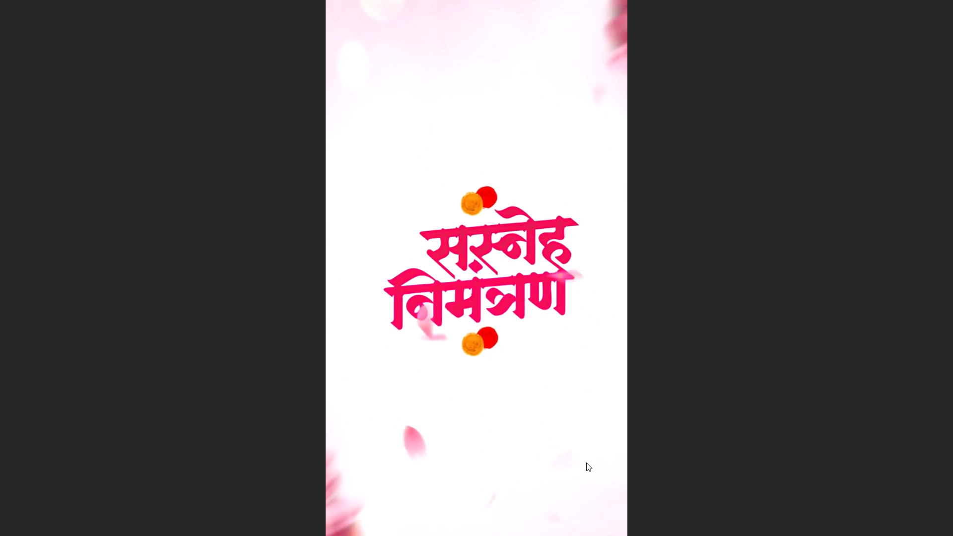
left_click(605, 490)
Set the ends of the pink title clip, the Automnal Whisper filter and the Fireflies Rising effect to about 00:40:04.
left_click(512, 421)
left_click_drag(532, 424, 534, 425)
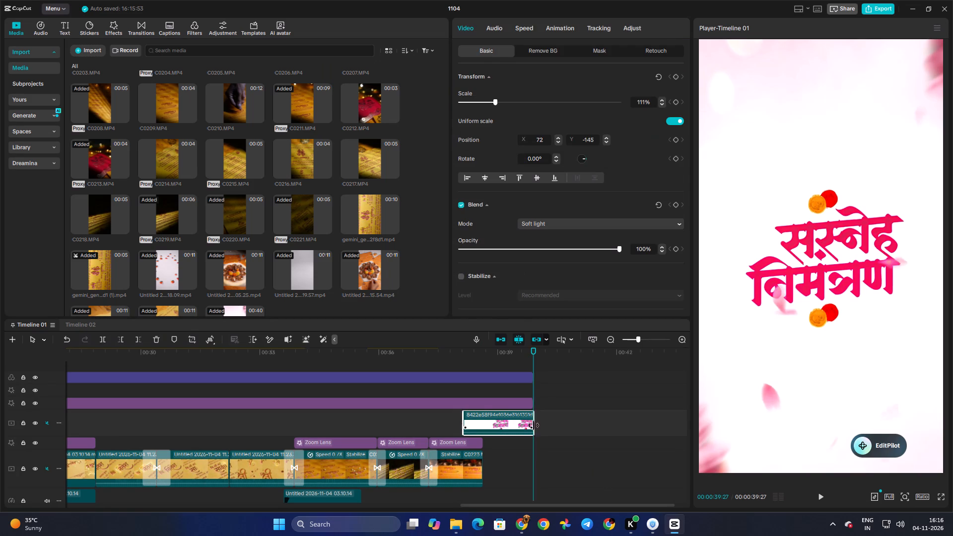
left_click_drag(534, 425, 541, 426)
scroll(533, 400, "up", 1)
left_click(536, 386)
left_click_drag(541, 378, 518, 418)
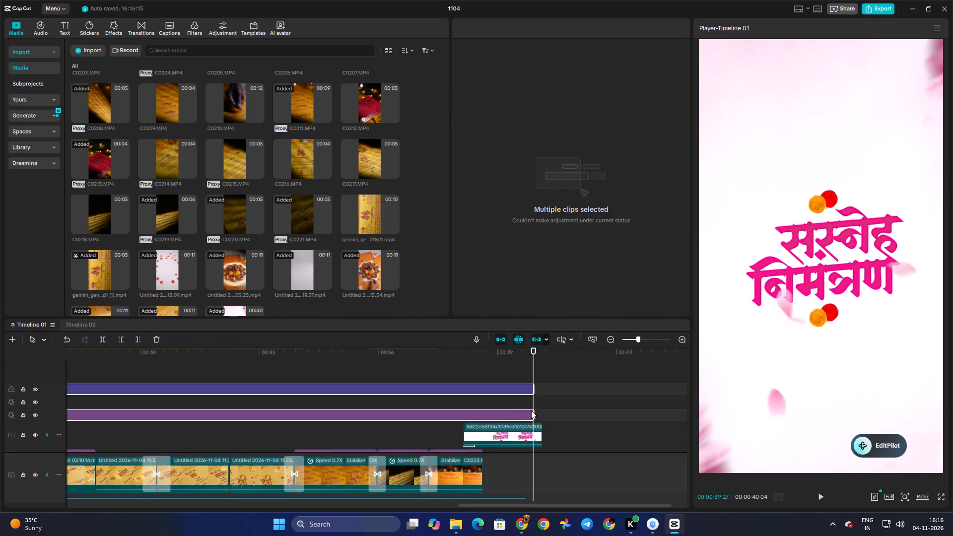
left_click_drag(532, 411, 542, 412)
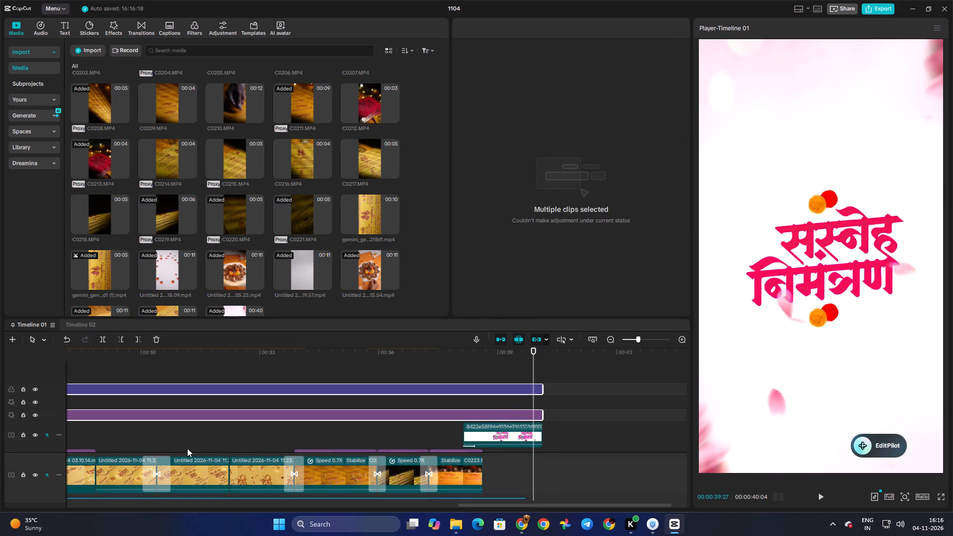
Set the video cover to the frame showing rows of invitation cards crossed by golden light and dark shadows.
left_click(124, 429)
left_click_drag(124, 429, 0, 442)
left_click(71, 474)
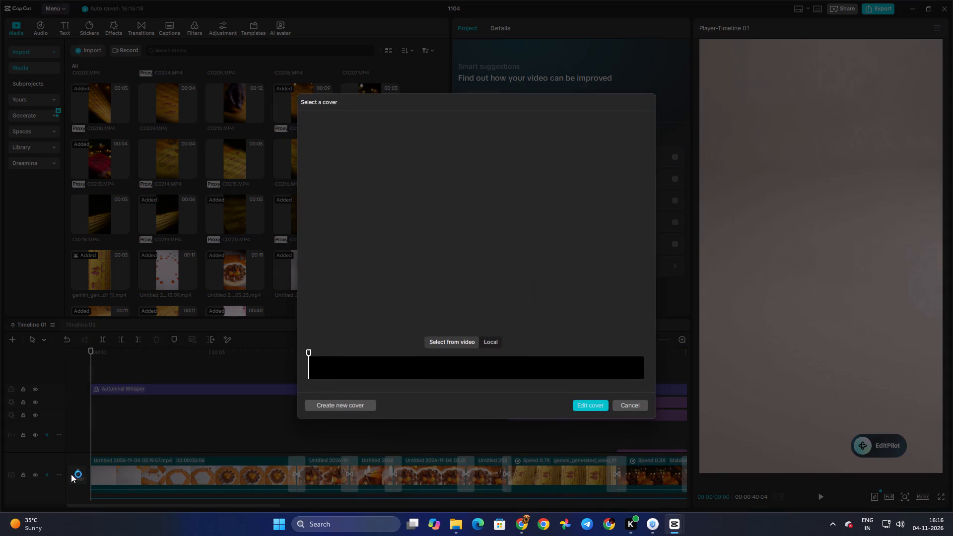
left_click(333, 368)
left_click_drag(333, 368, 342, 368)
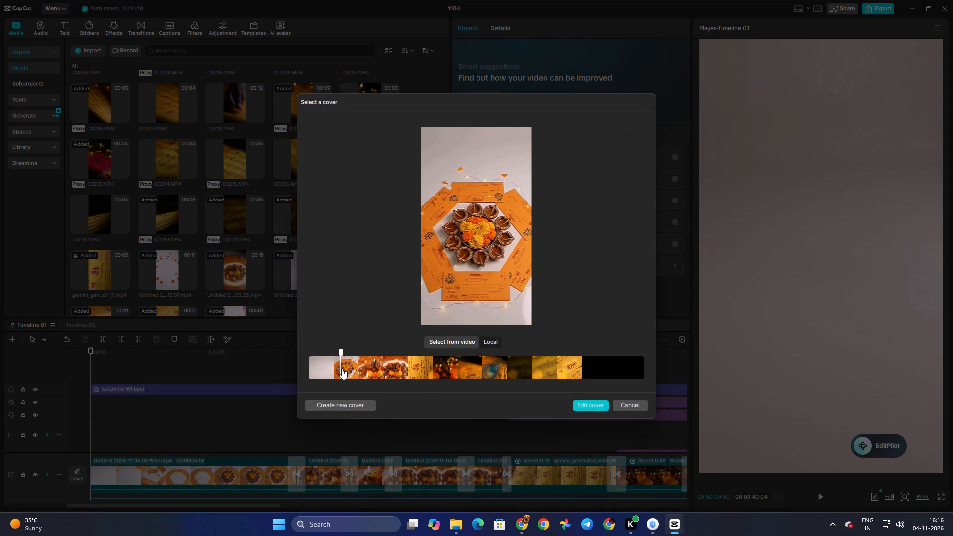
left_click_drag(342, 368, 365, 370)
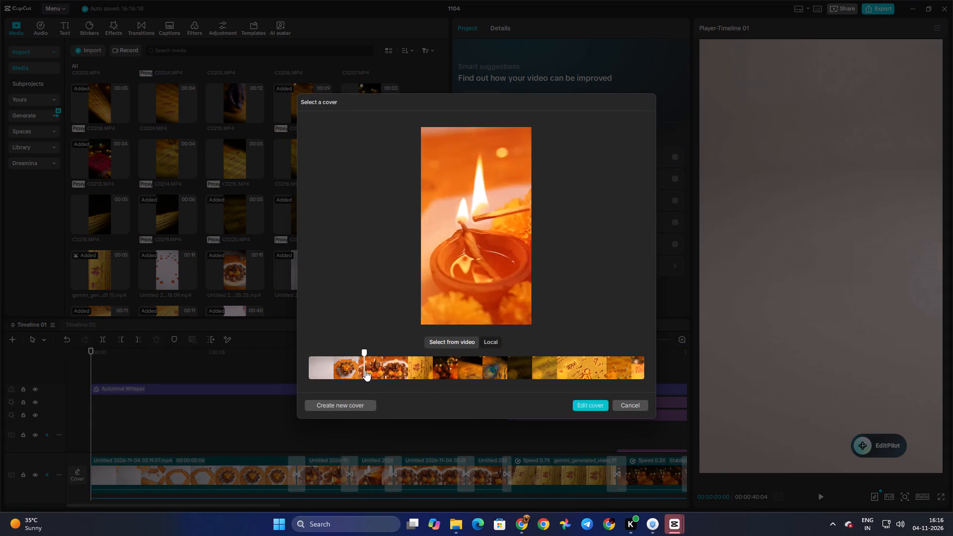
left_click_drag(365, 370, 676, 395)
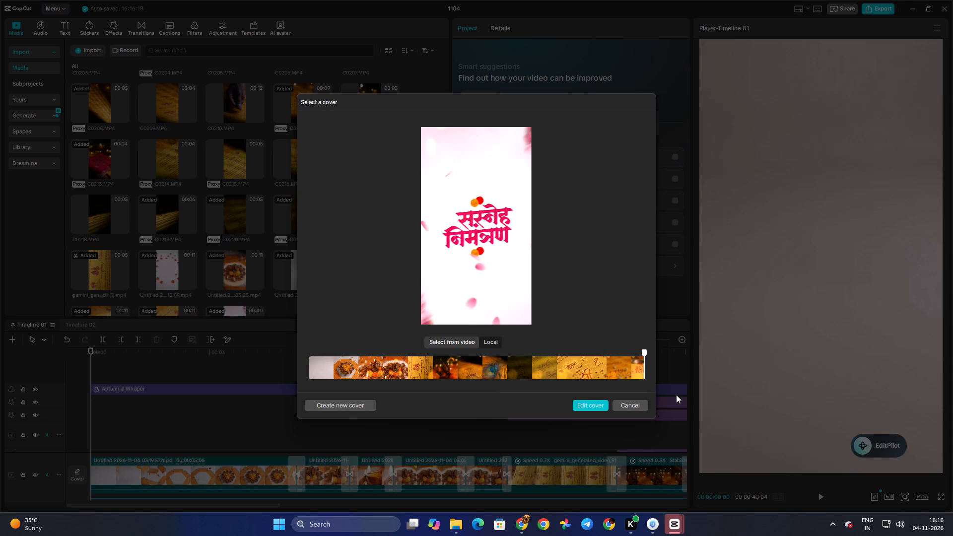
left_click_drag(676, 395, 349, 387)
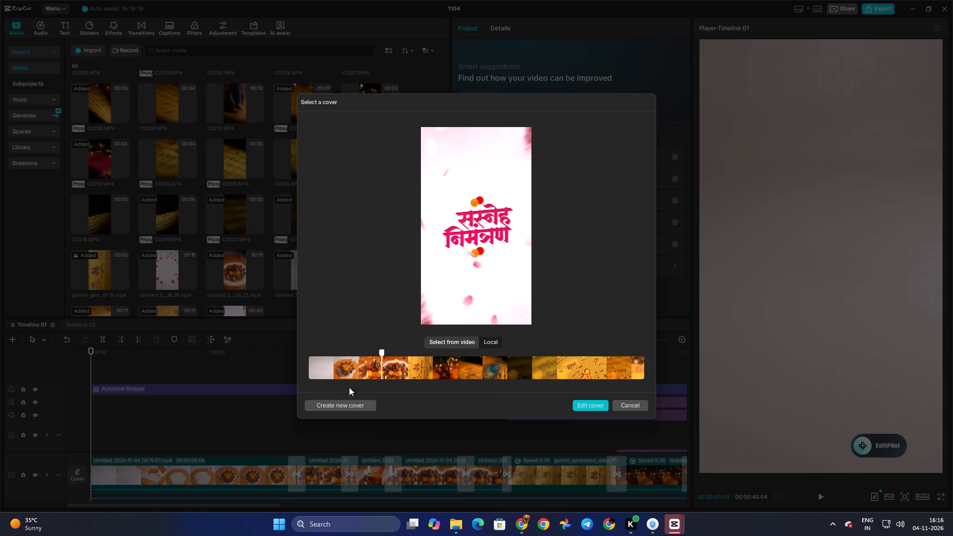
left_click_drag(349, 387, 370, 388)
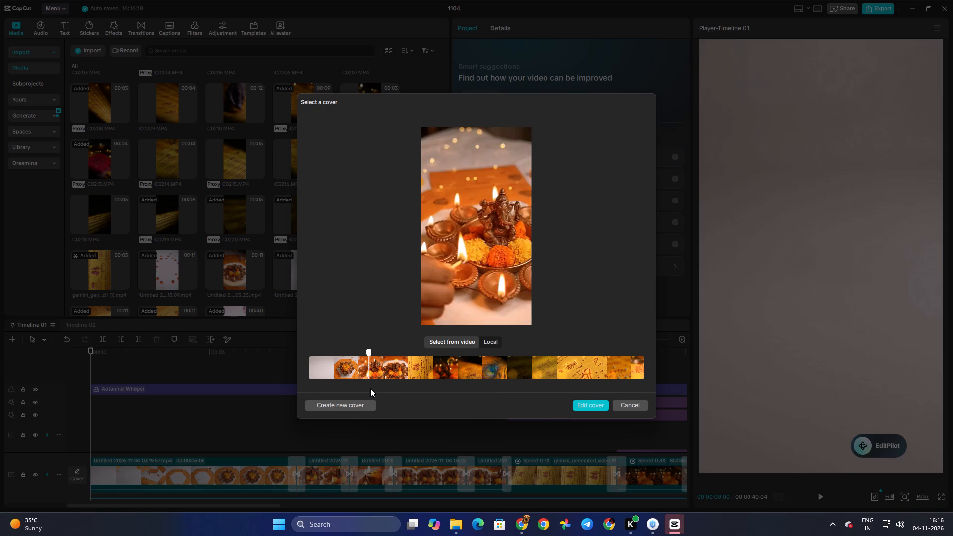
left_click_drag(370, 388, 384, 391)
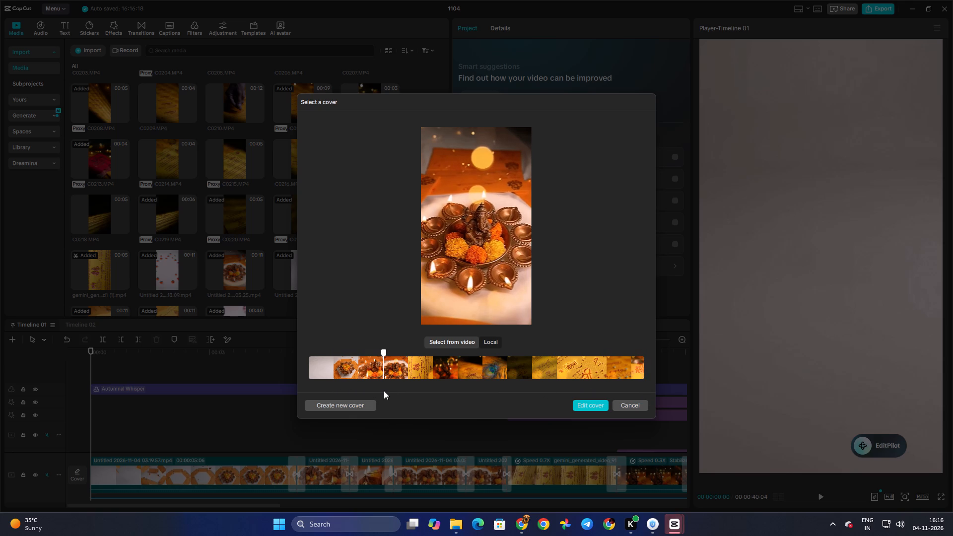
left_click_drag(384, 391, 467, 399)
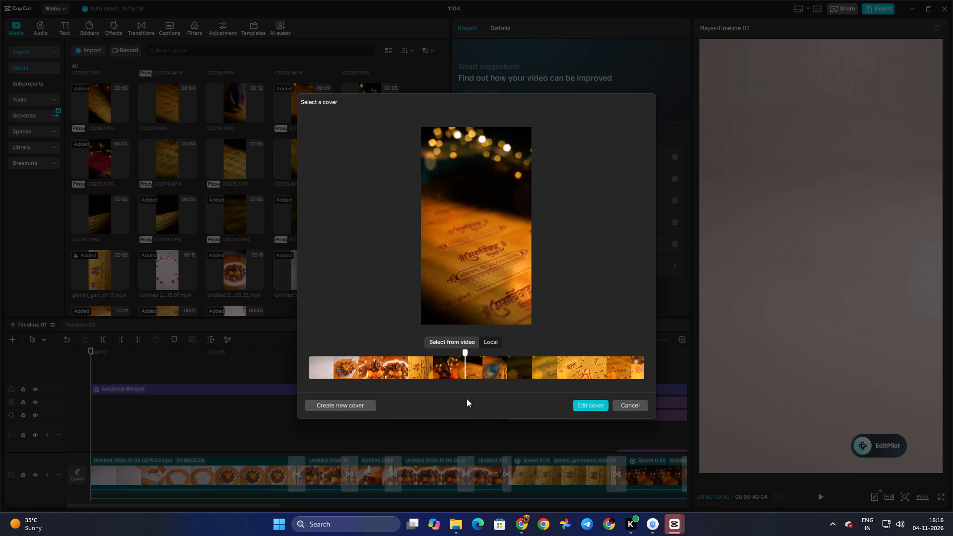
left_click_drag(467, 399, 483, 402)
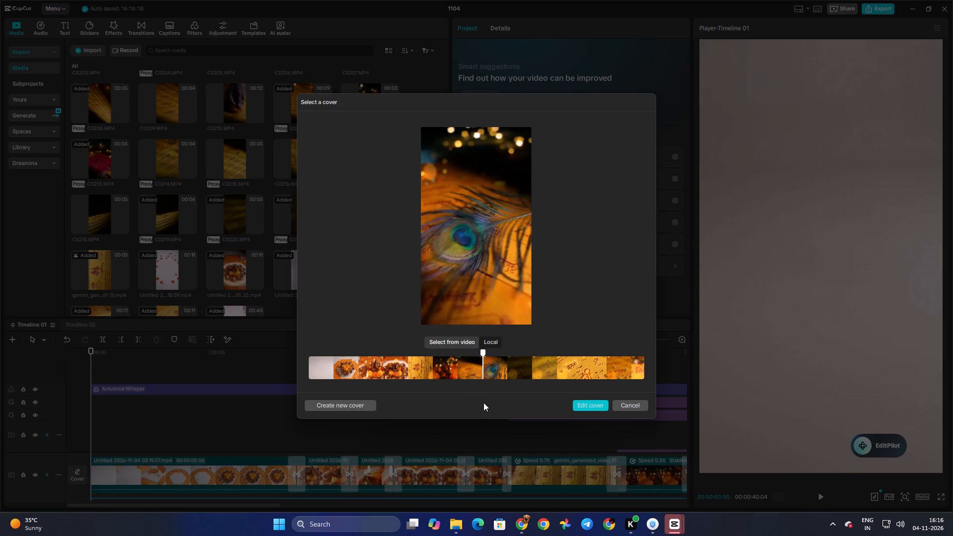
left_click_drag(483, 402, 499, 403)
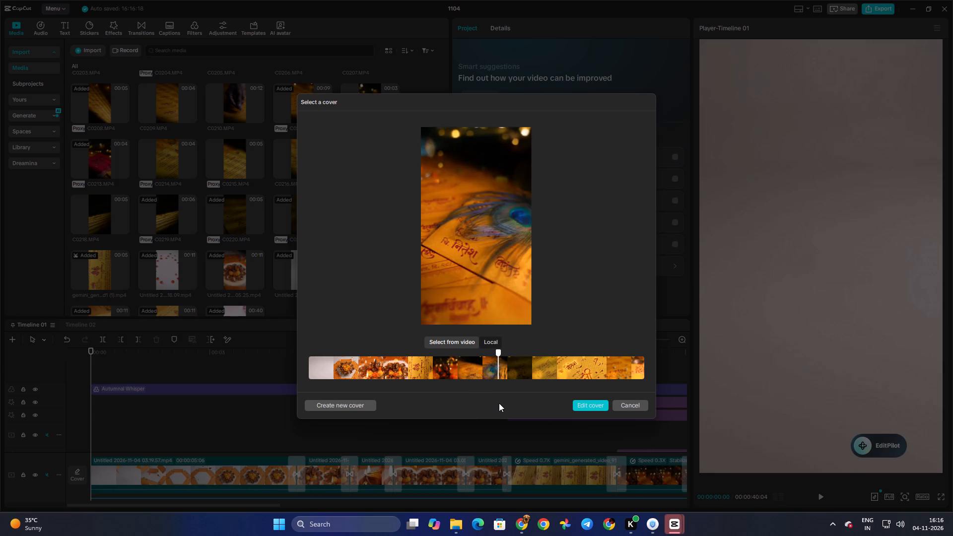
left_click_drag(499, 403, 493, 403)
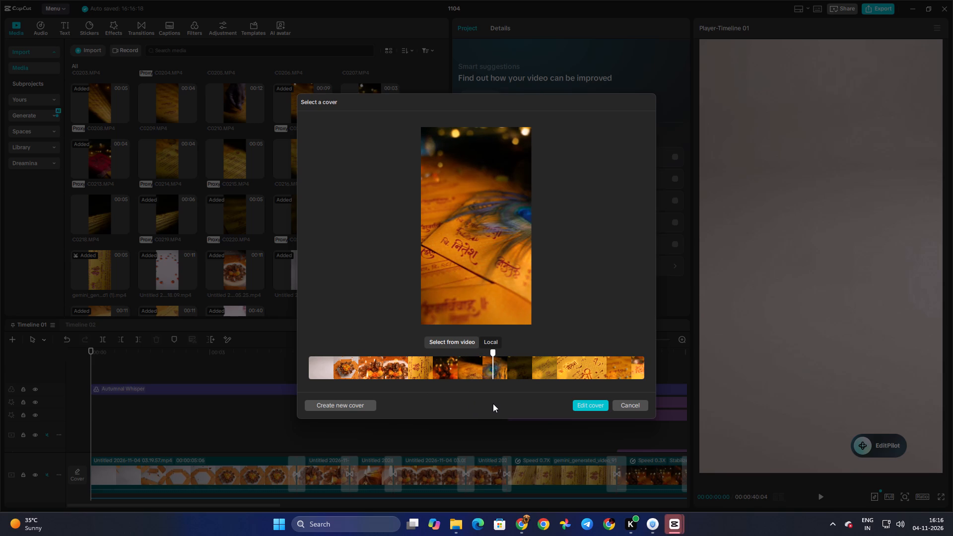
left_click_drag(493, 403, 517, 404)
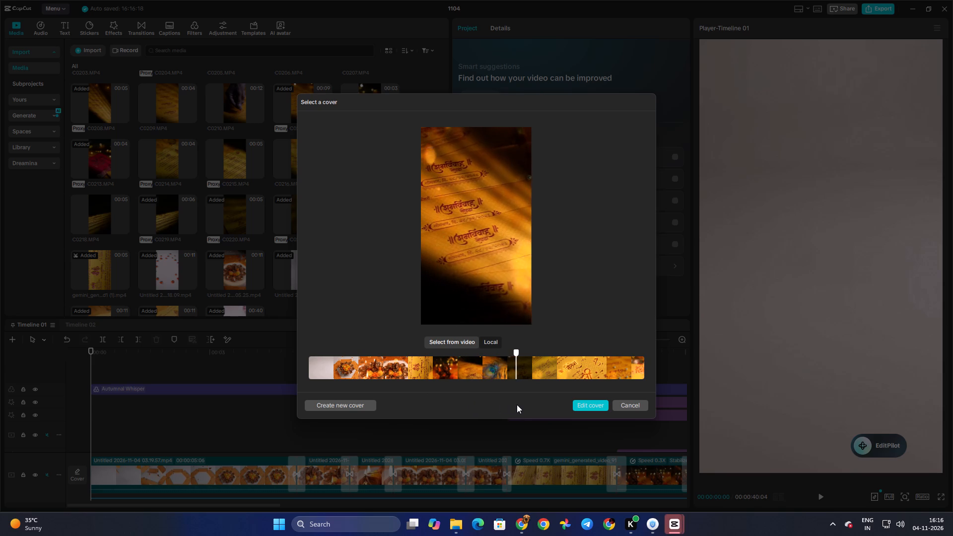
left_click_drag(517, 404, 515, 404)
left_click(586, 406)
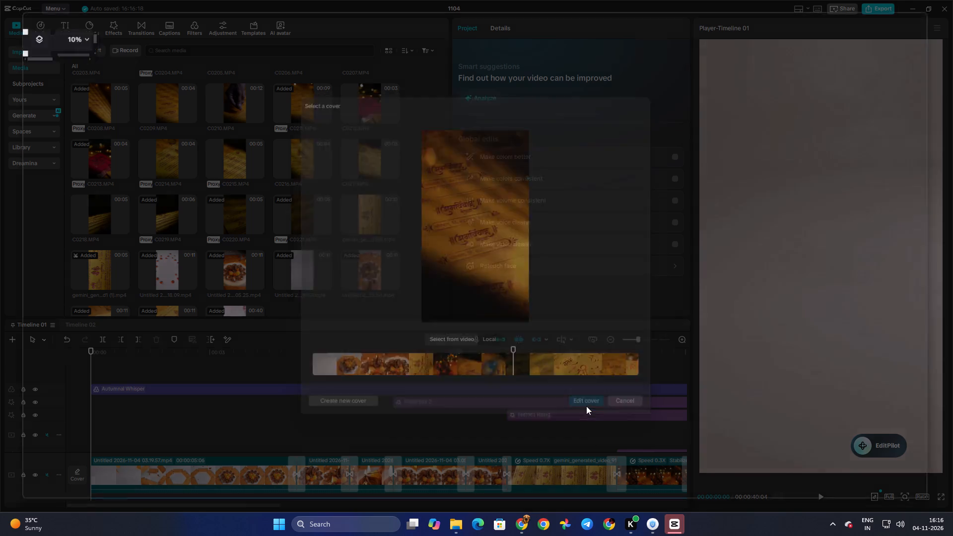
left_click(896, 494)
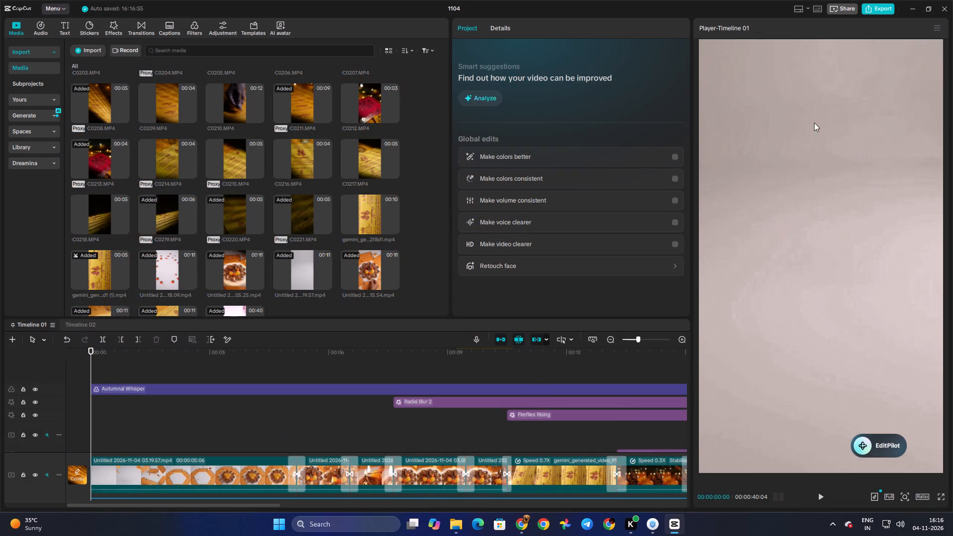
Play the first seven seconds of the video to check the opening.
scroll(431, 395, "down", 4)
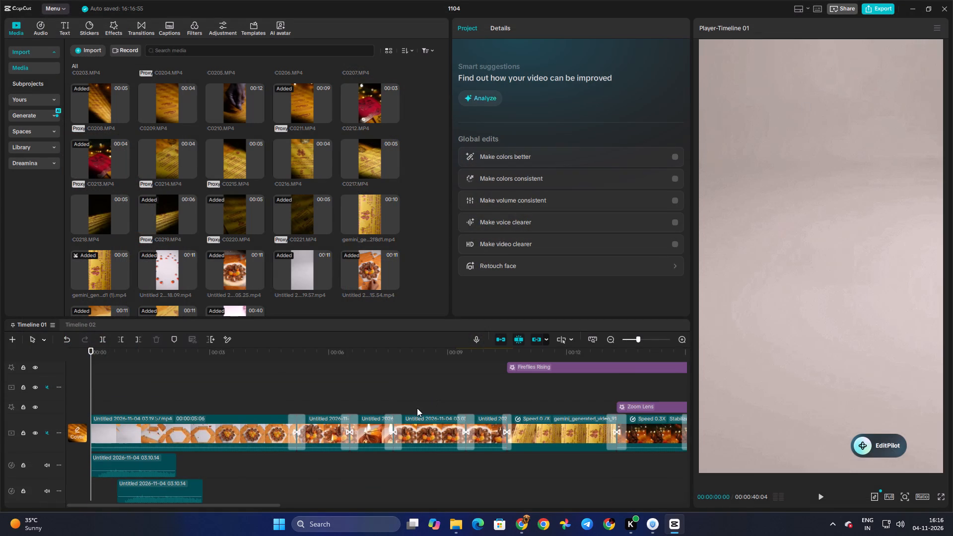
key("space")
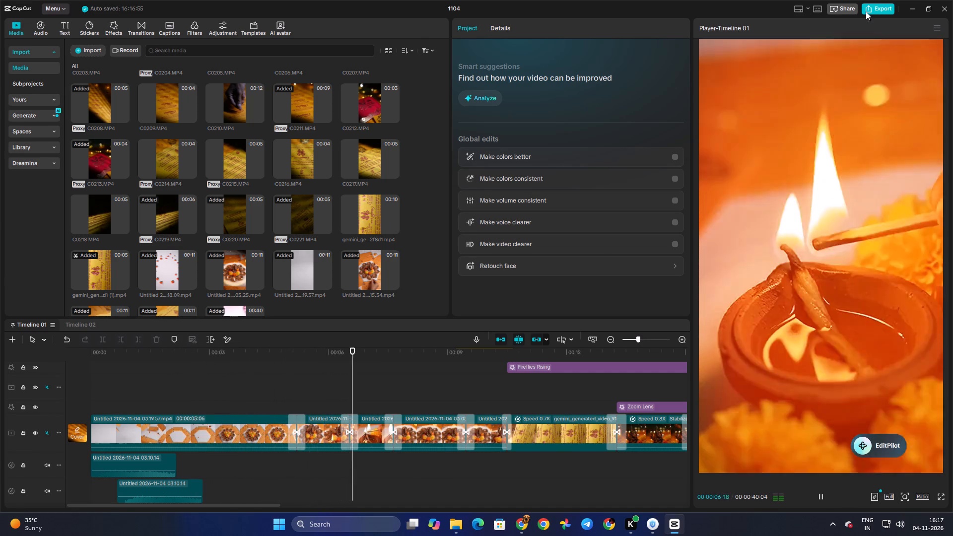
key("space")
Export the video under the name omii_edits at a frame rate of 60fps.
left_click(873, 8)
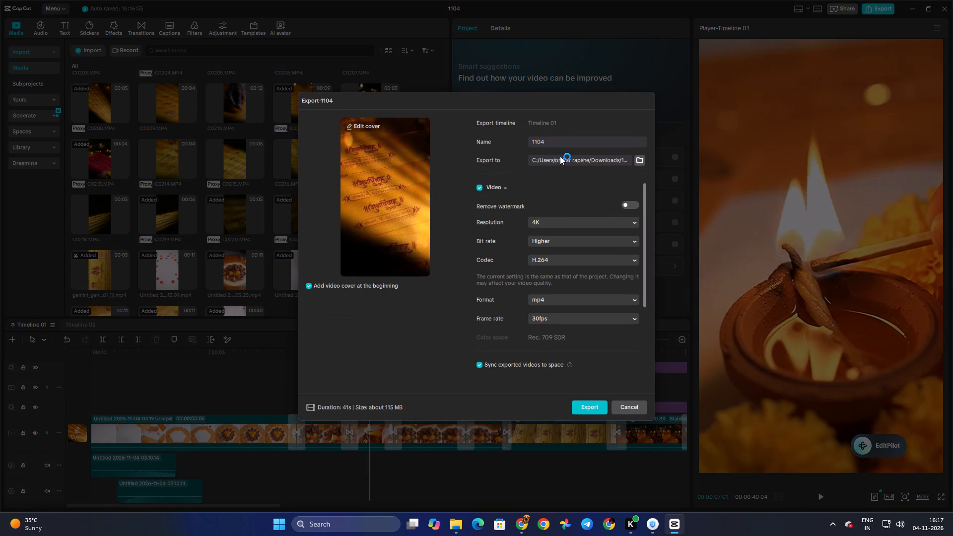
left_click(558, 323)
left_click(571, 428)
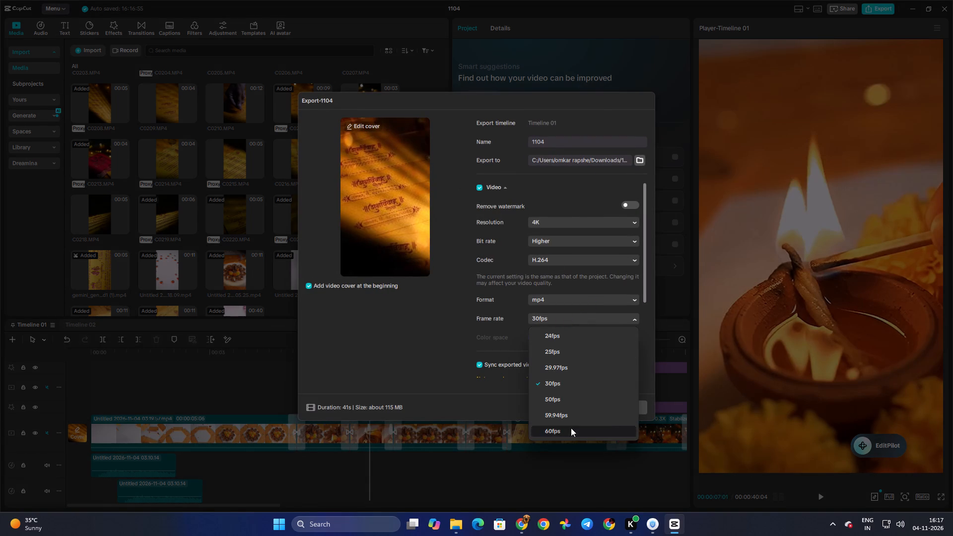
double_click(552, 144)
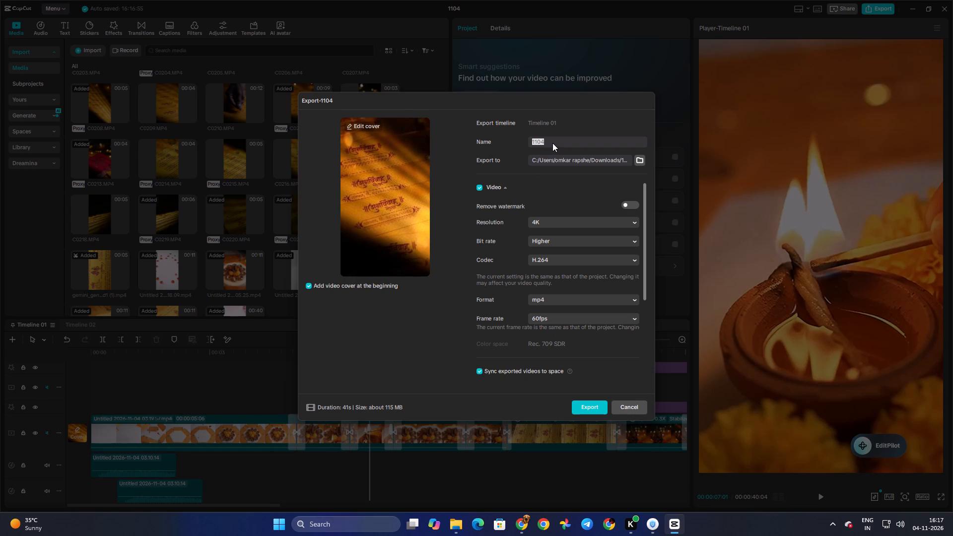
type("omii")
key("shift+underscore")
type("es")
key("BackSpace")
type("dits")
left_click(589, 410)
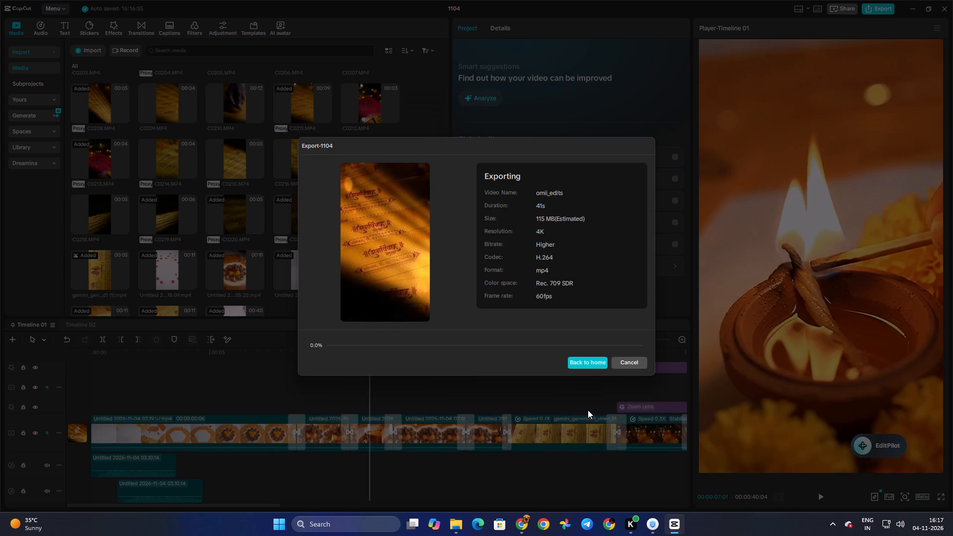
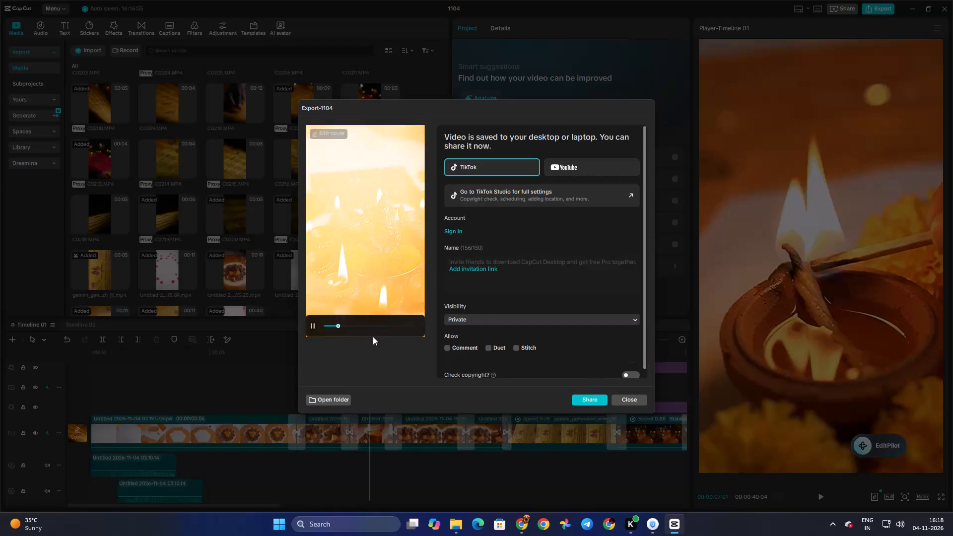
Pause the exported video's preview and close the export window.
left_click(316, 323)
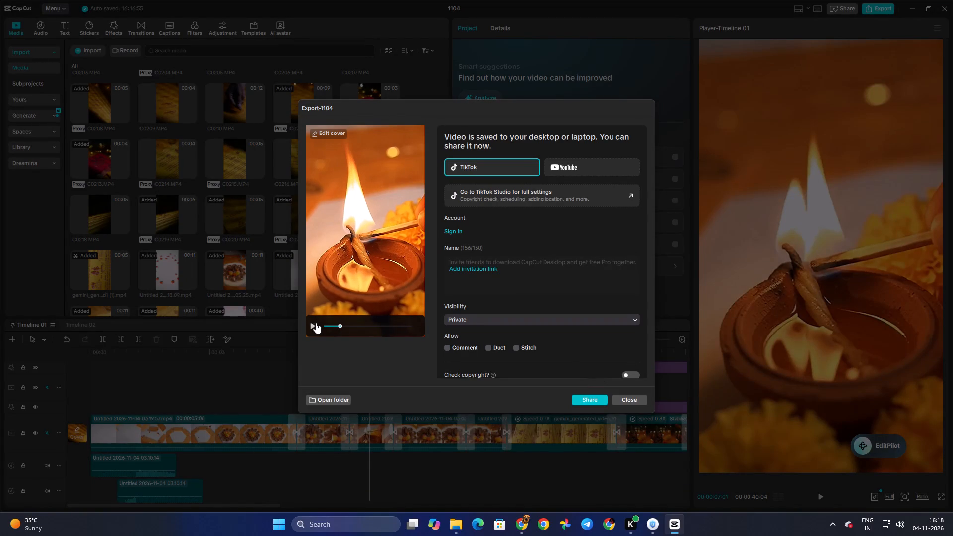
left_click(632, 401)
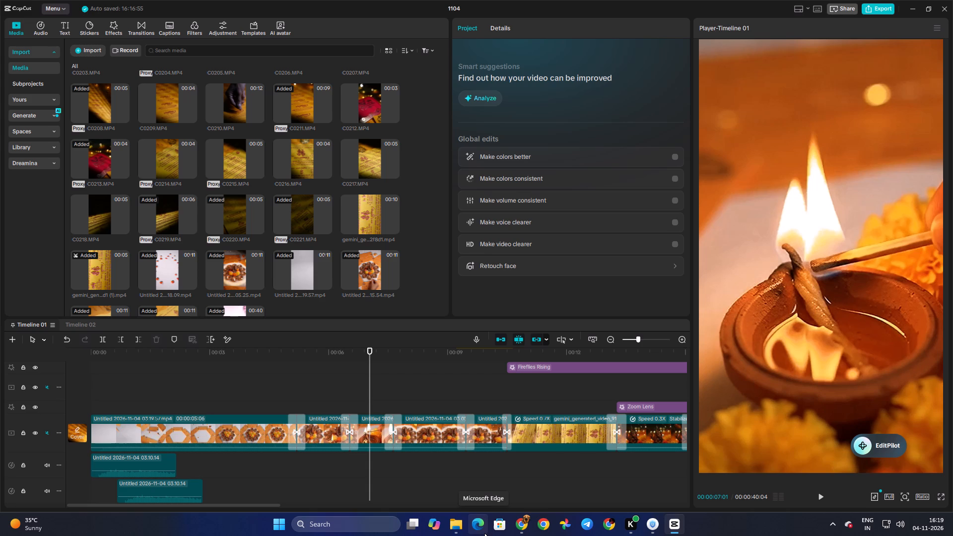
Switch to File Explorer, refresh Downloads and open the omii_edits export folder.
left_click(453, 517)
left_click(668, 523)
left_click(461, 515)
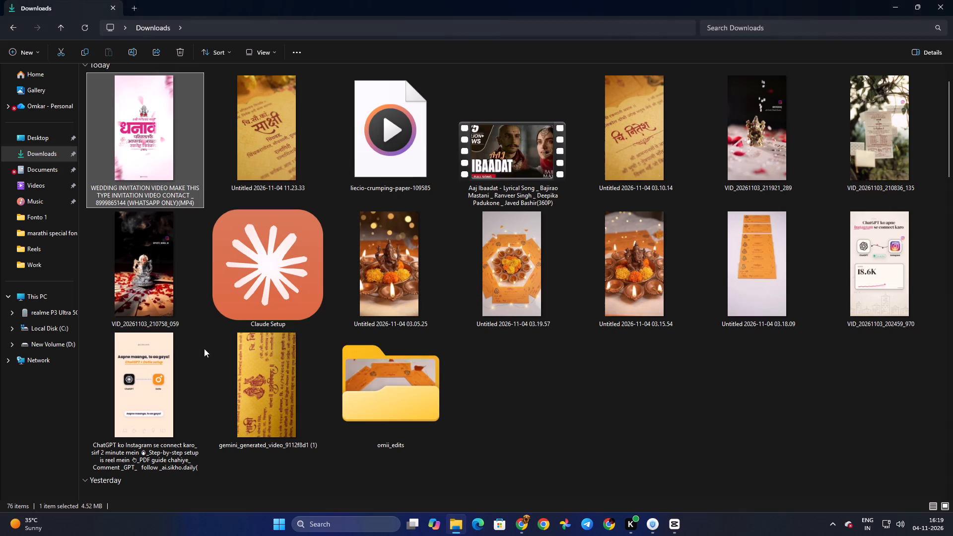
triple_click(83, 25)
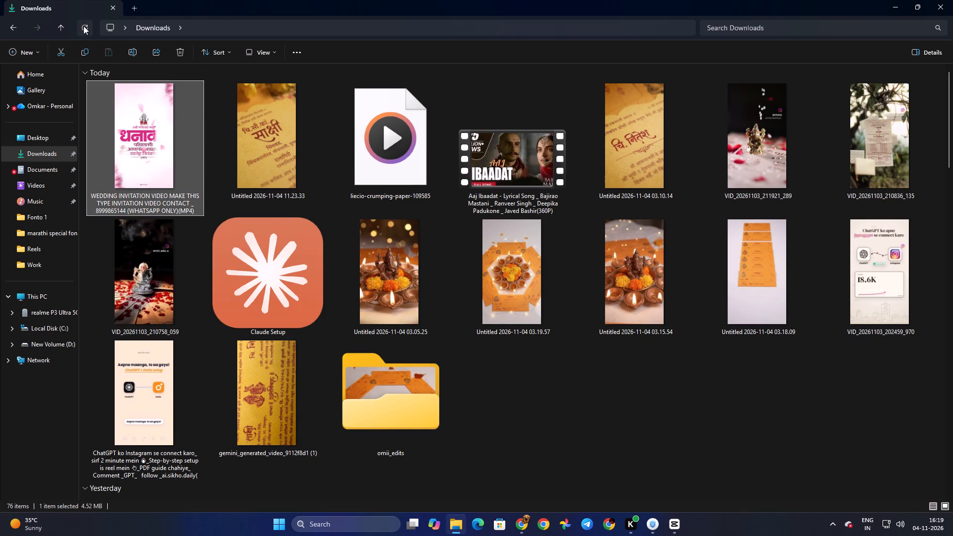
triple_click(83, 26)
double_click(84, 26)
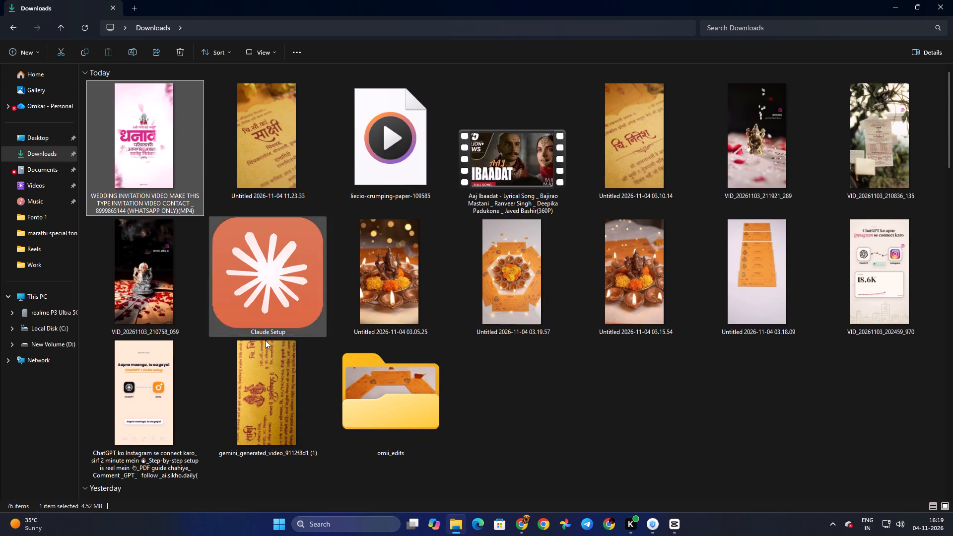
left_click(671, 523)
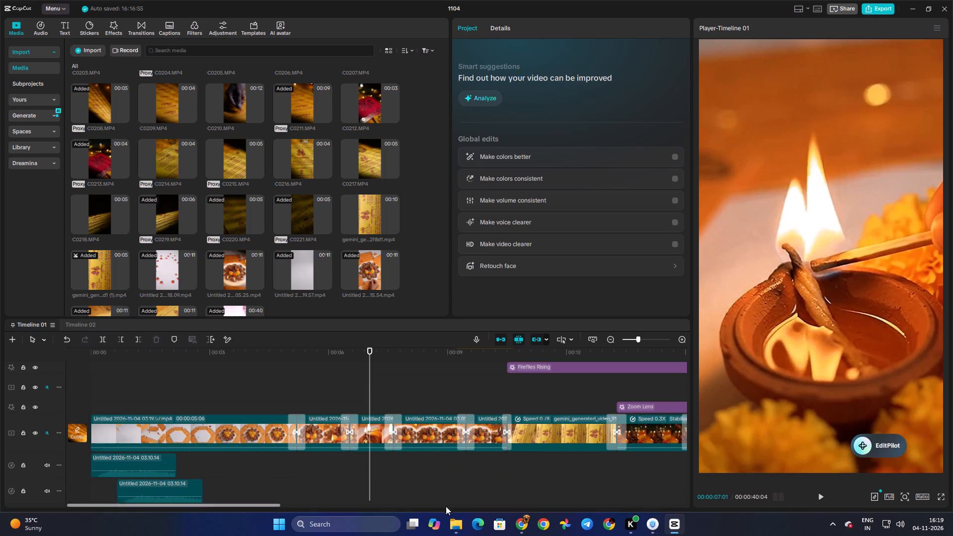
left_click(456, 512)
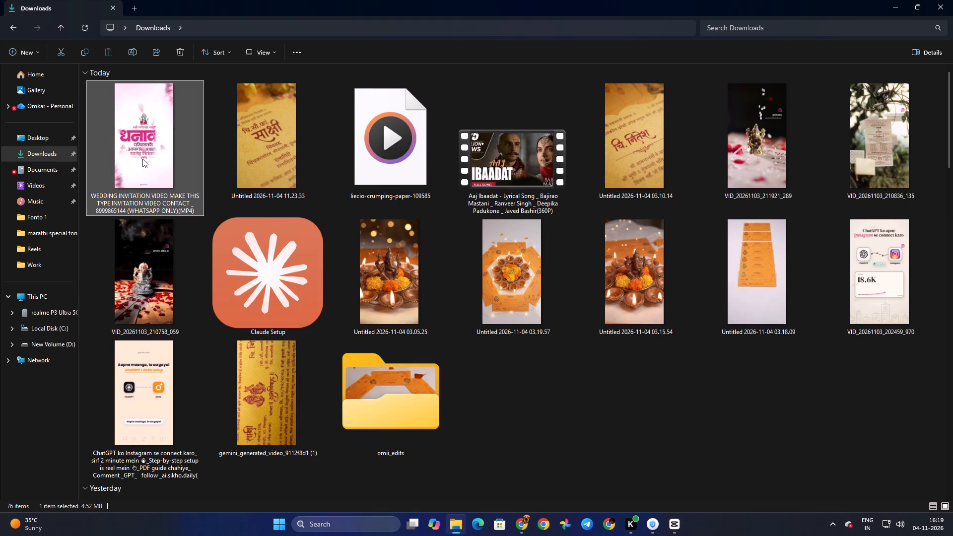
left_click(442, 419)
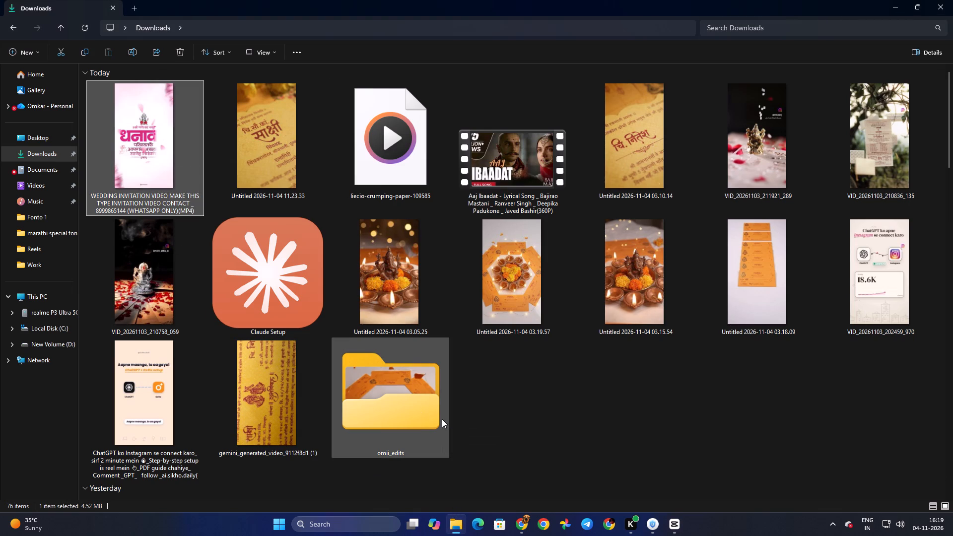
double_click(385, 411)
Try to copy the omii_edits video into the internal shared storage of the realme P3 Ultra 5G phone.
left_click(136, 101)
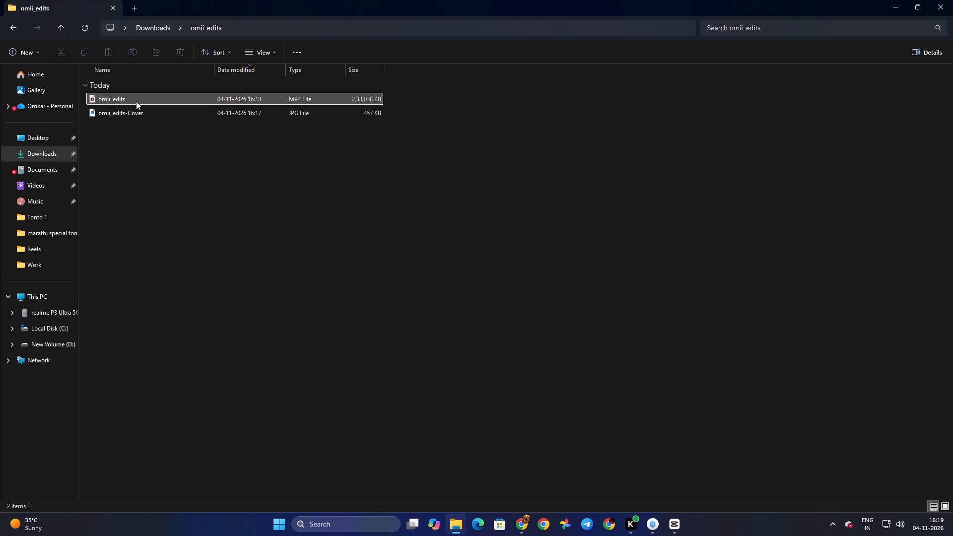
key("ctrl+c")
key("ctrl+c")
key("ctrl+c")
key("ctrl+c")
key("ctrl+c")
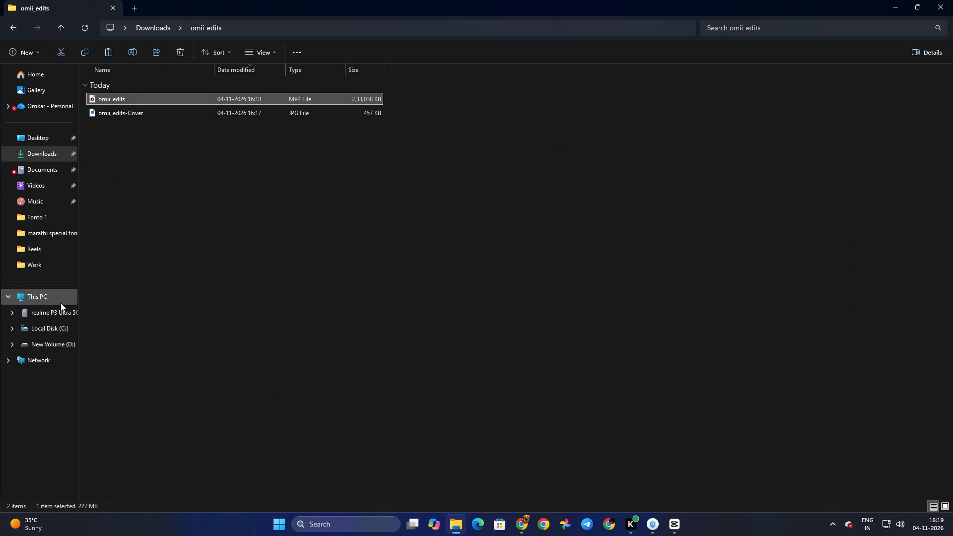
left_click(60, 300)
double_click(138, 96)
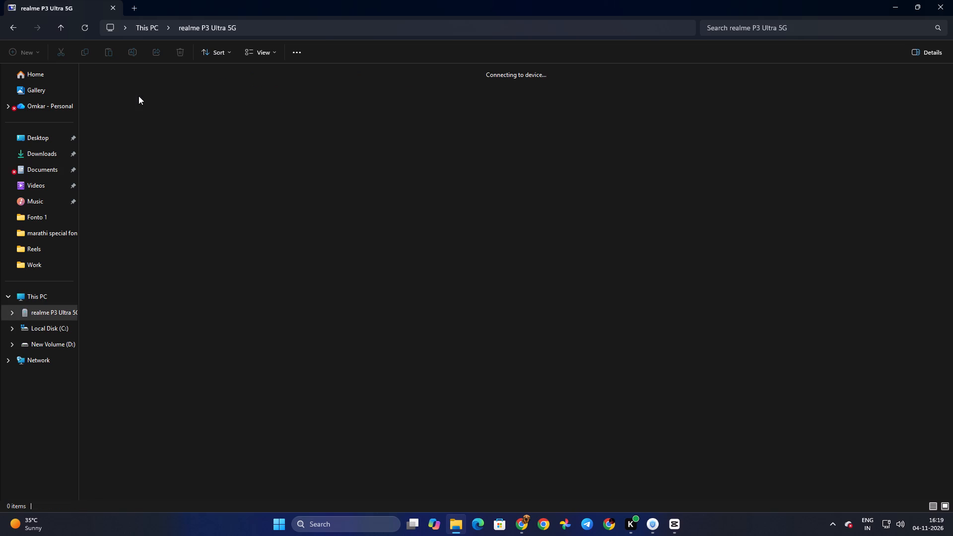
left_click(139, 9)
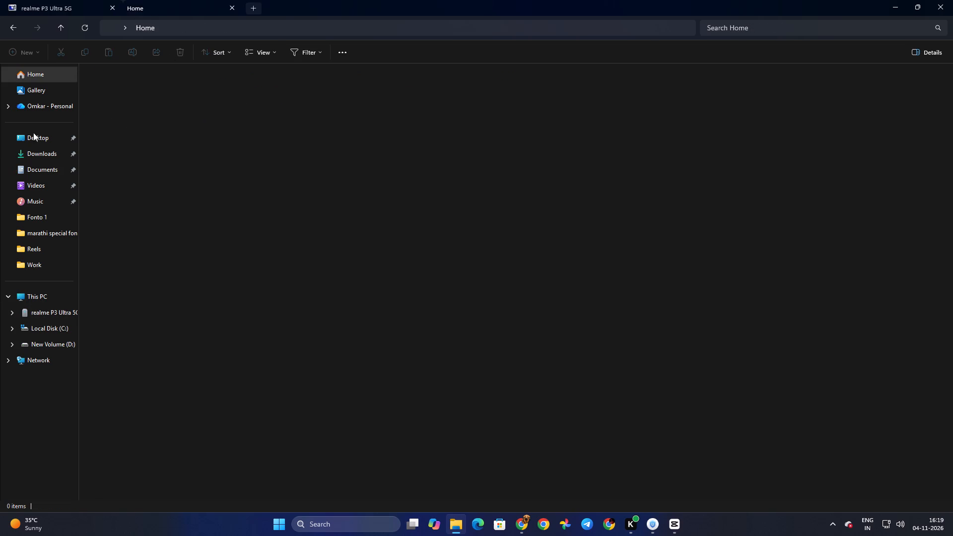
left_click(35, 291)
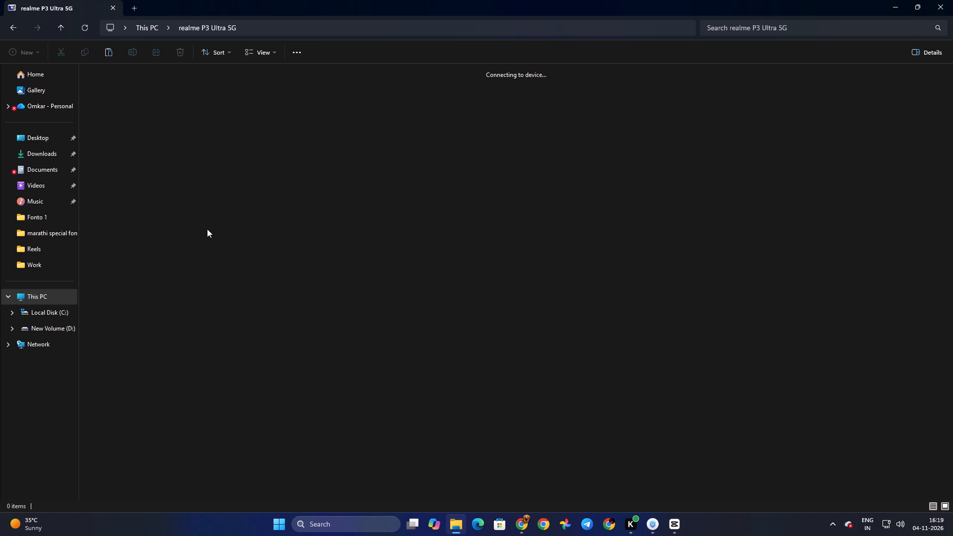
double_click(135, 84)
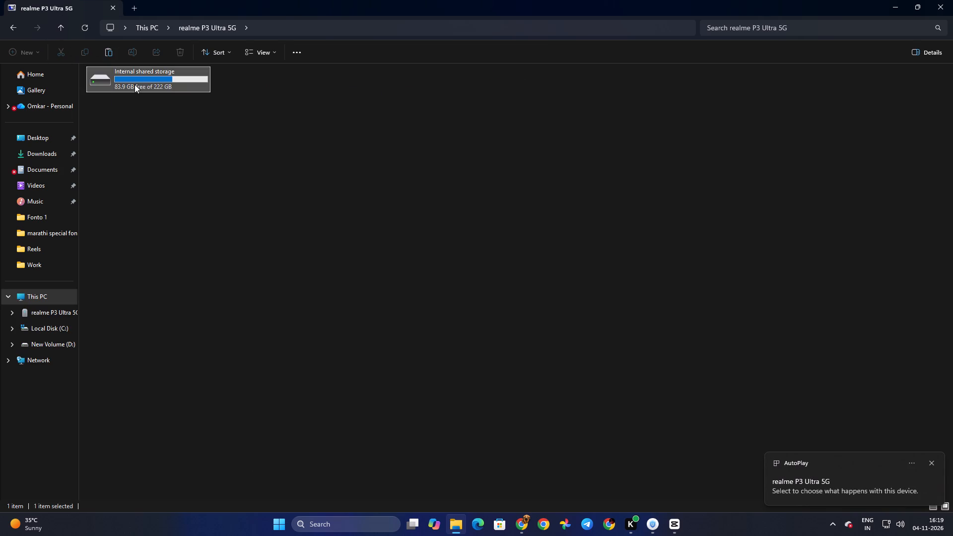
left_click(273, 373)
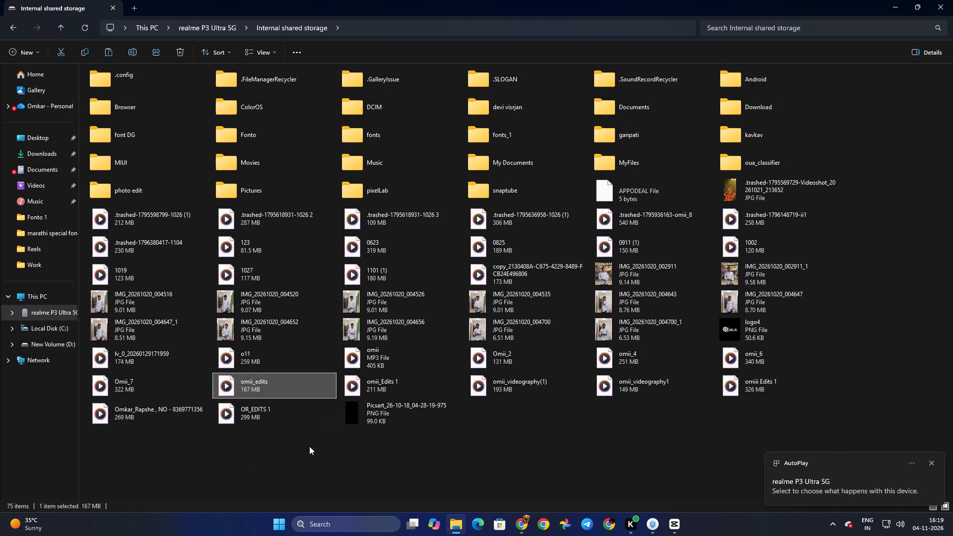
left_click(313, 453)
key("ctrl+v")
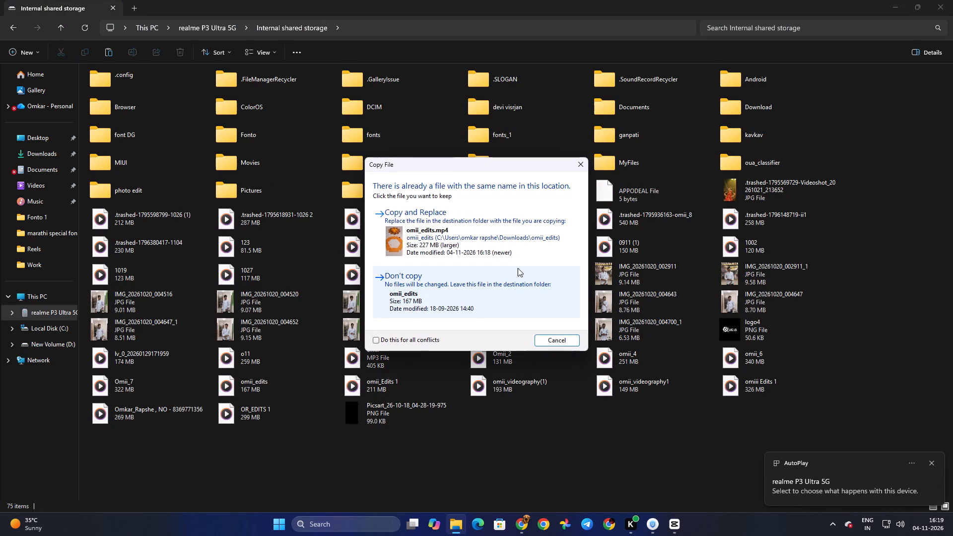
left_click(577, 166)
Rename the exported omii_edits video in the Downloads omii_edits folder as omii_edits12.
left_click(35, 158)
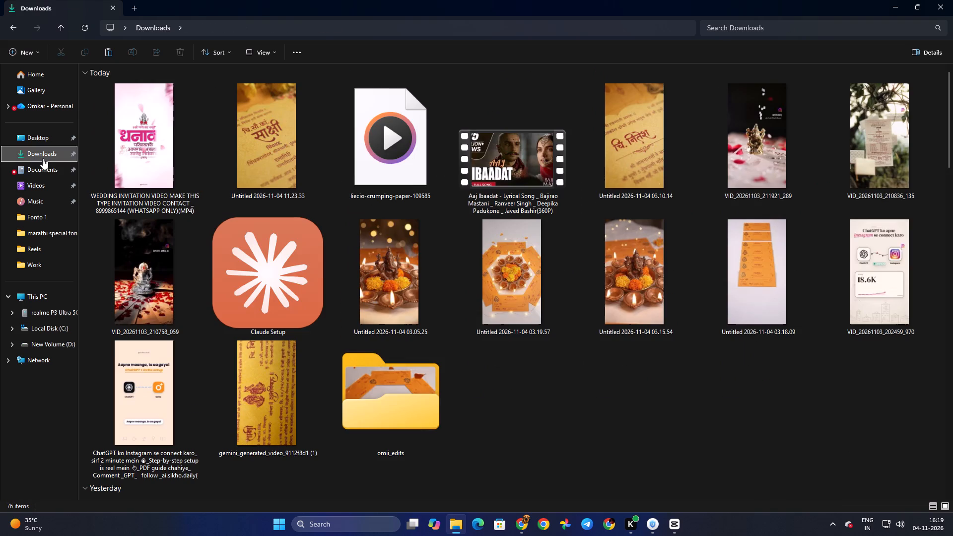
double_click(424, 402)
left_click(125, 102)
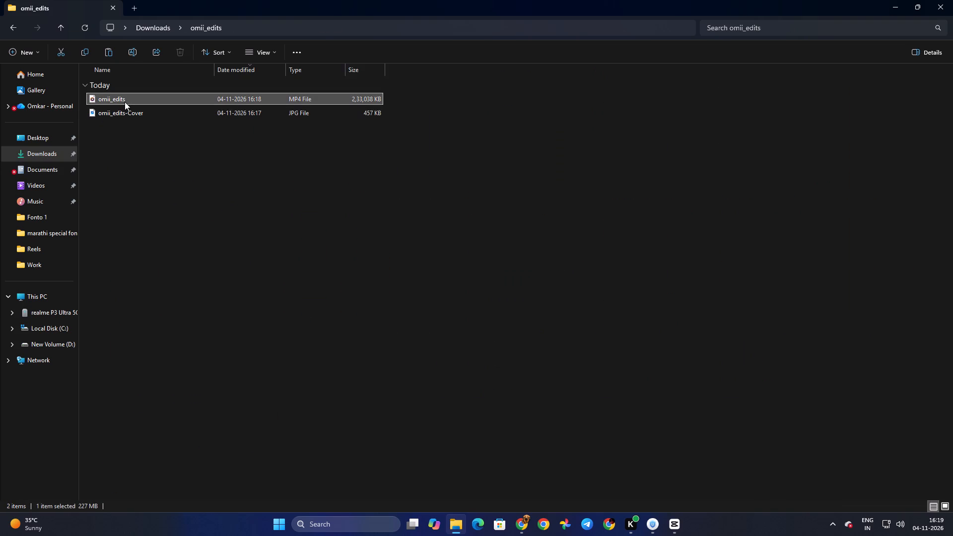
right_click(125, 102)
left_click(201, 113)
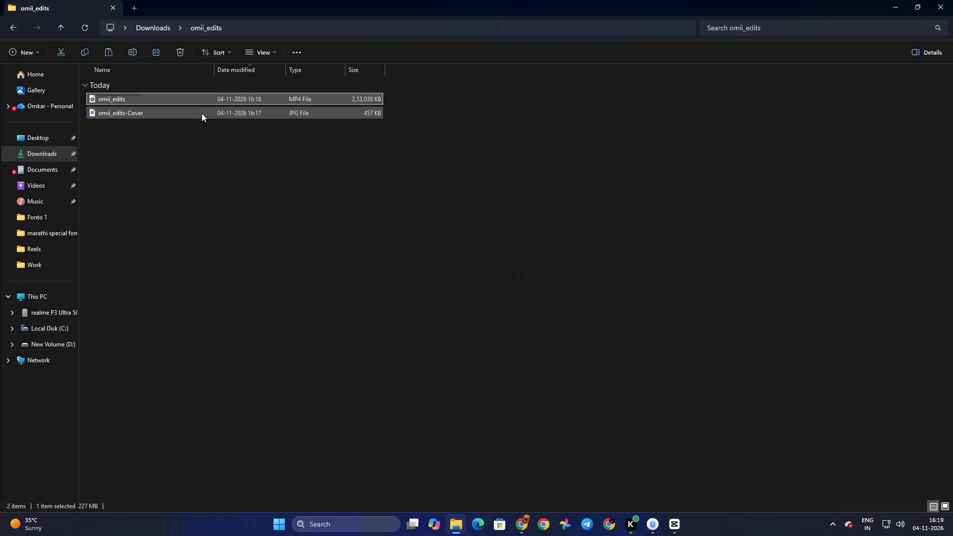
left_click(130, 97)
type("12")
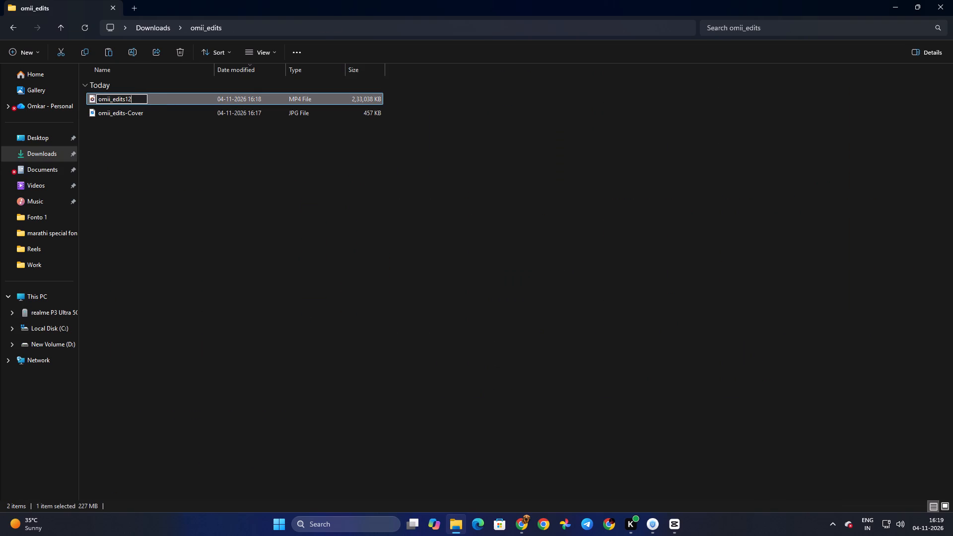
key("Return")
Copy the omii_edits12 video into the internal shared storage of the realme P3 Ultra 5G phone.
left_click(130, 97)
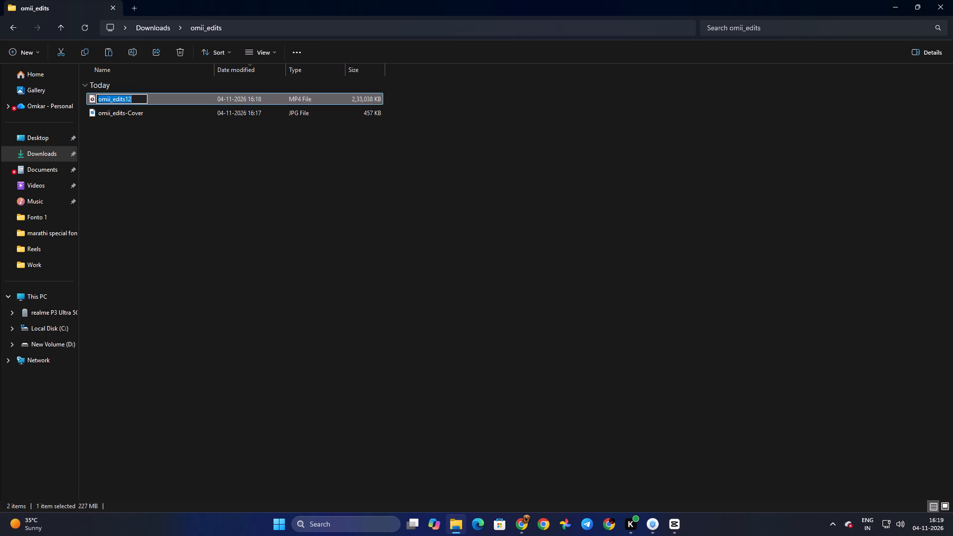
key("ctrl+c")
key("ctrl+c")
key("ctrl+c")
left_click(202, 95)
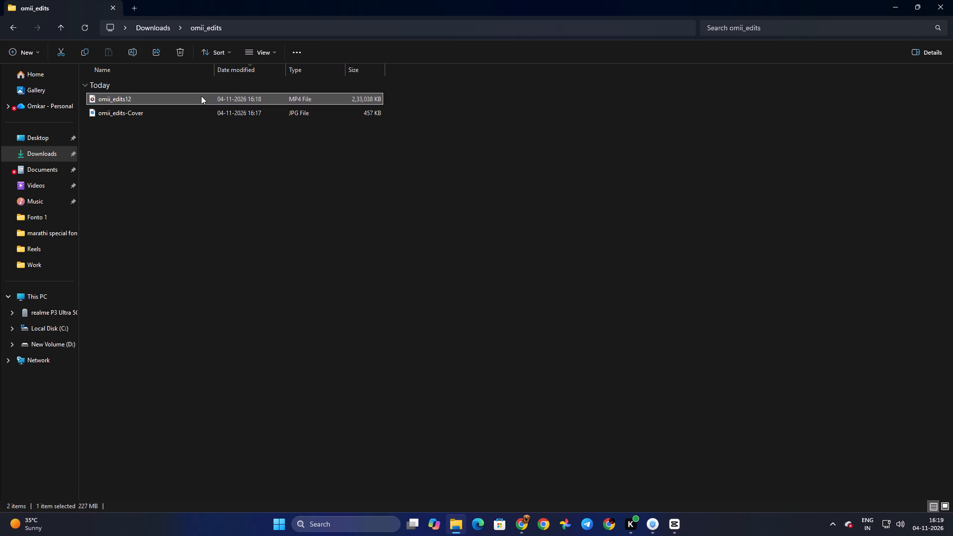
key("ctrl+c")
key("ctrl+c")
key("ctrl+c")
key("ctrl+c")
key("ctrl+c")
left_click(57, 299, "ctrl")
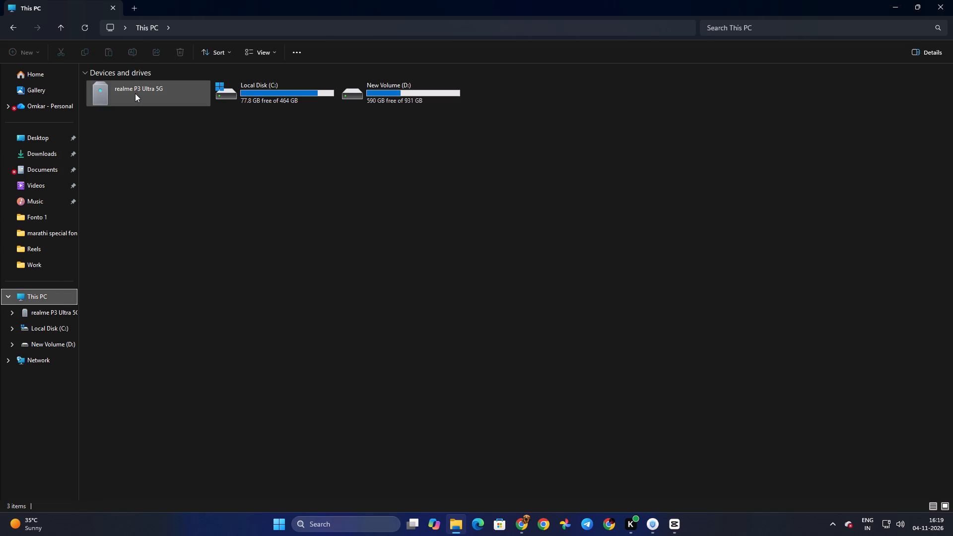
triple_click(135, 93)
double_click(137, 86)
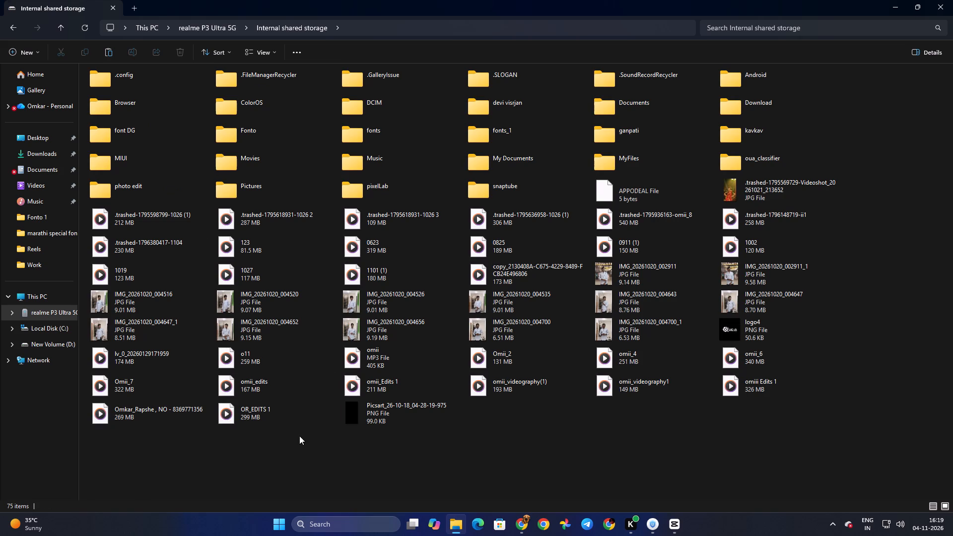
left_click(316, 441)
key("ctrl+v")
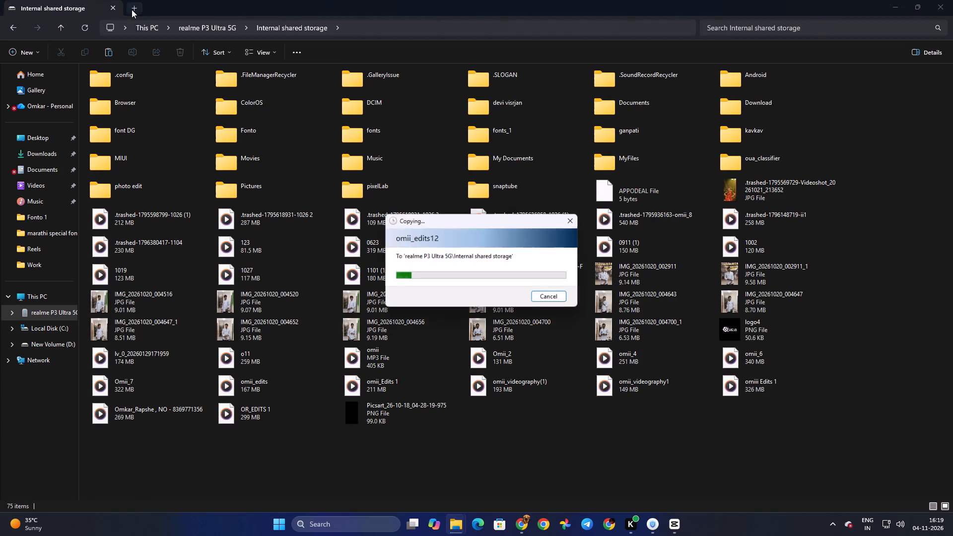
Copy the omii_edits12 video into the EDIT VIDEOS folder under Work on New Volume (D:), using a second File Explorer tab.
left_click(132, 9)
left_click(58, 296)
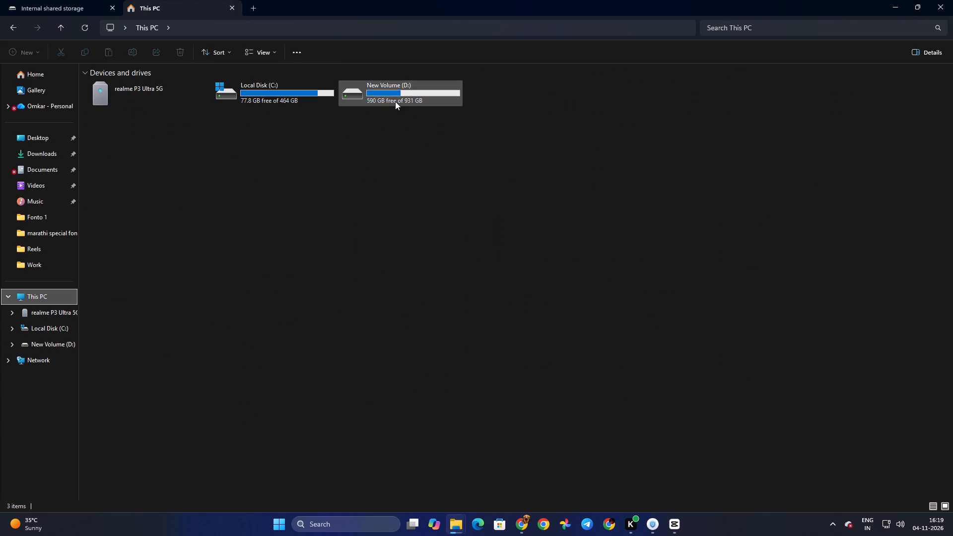
double_click(396, 99)
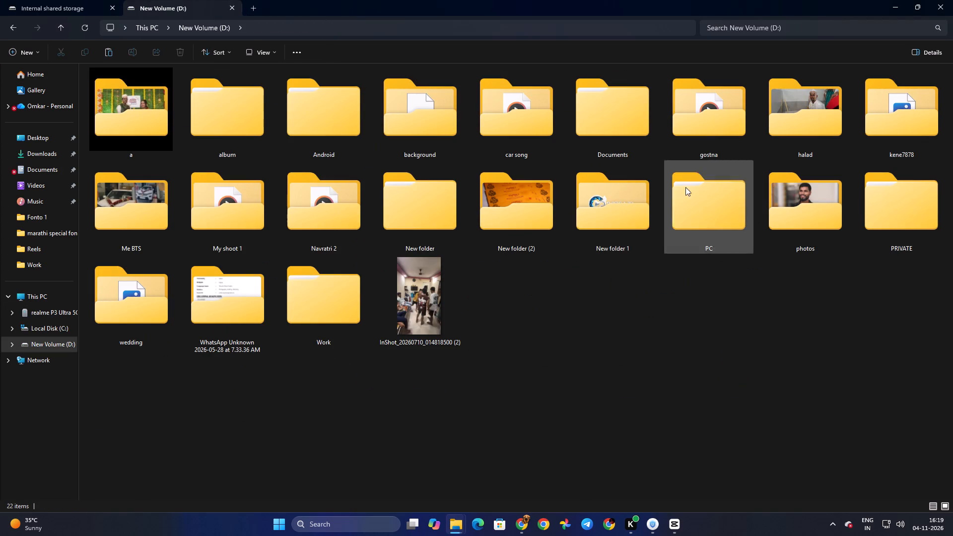
double_click(345, 318)
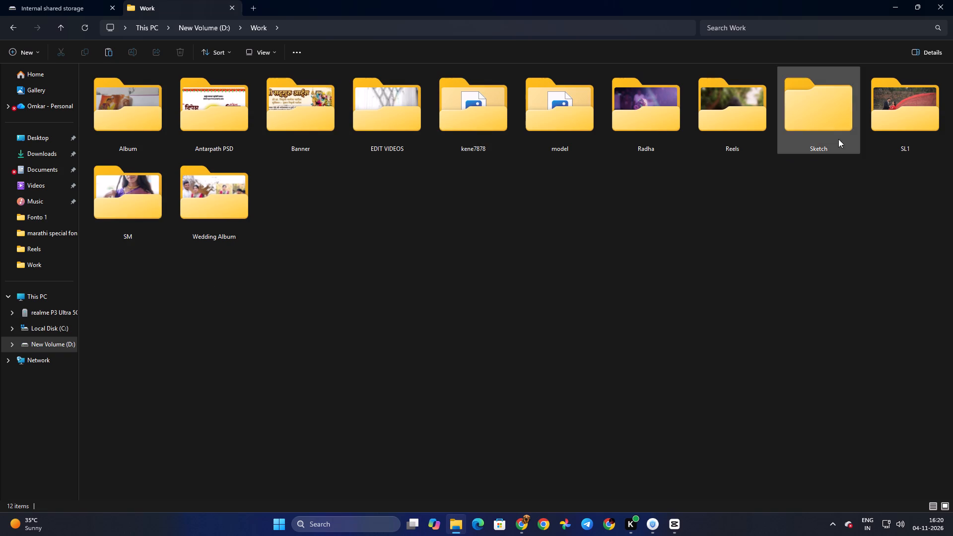
double_click(740, 122)
scroll(359, 219, "down", 4)
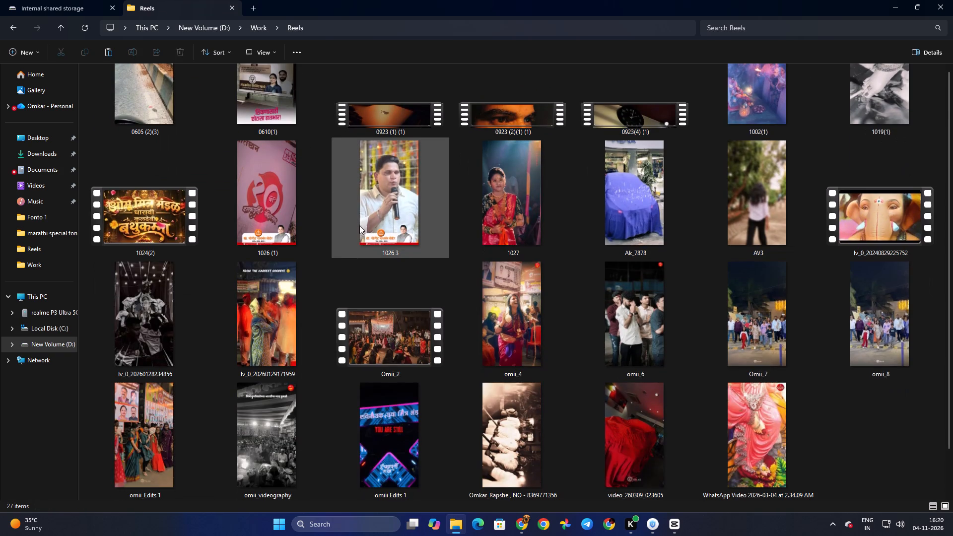
scroll(359, 229, "up", 3)
left_click(359, 229)
double_click(406, 136)
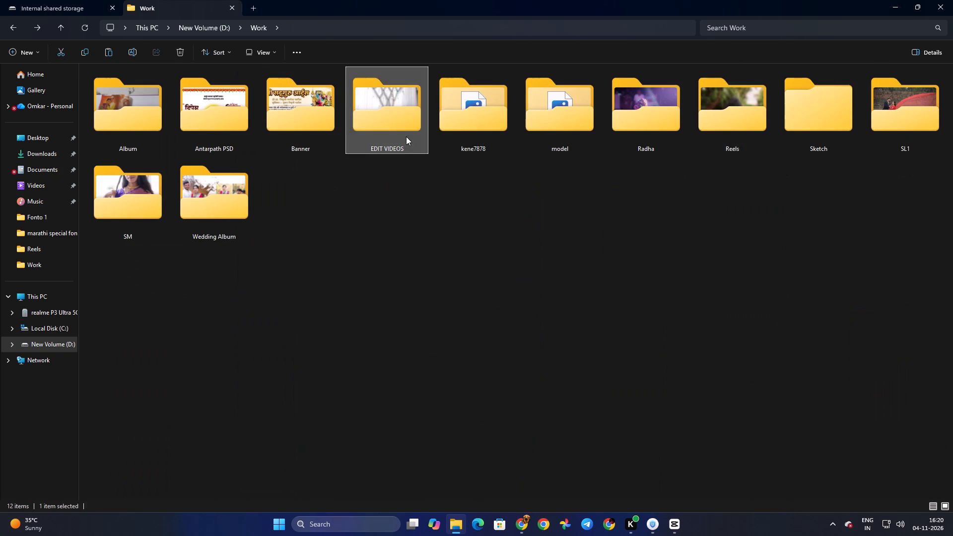
left_click(461, 426)
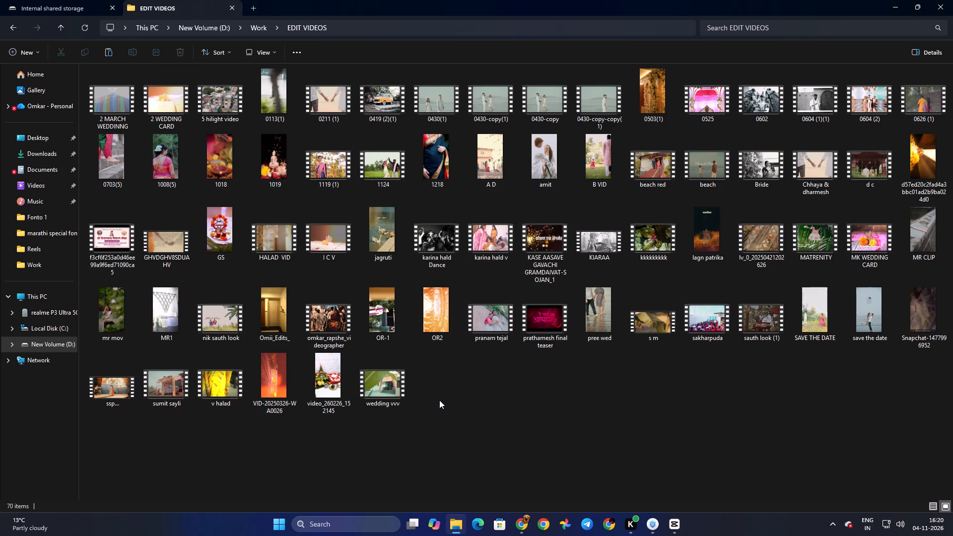
key("ctrl+v")
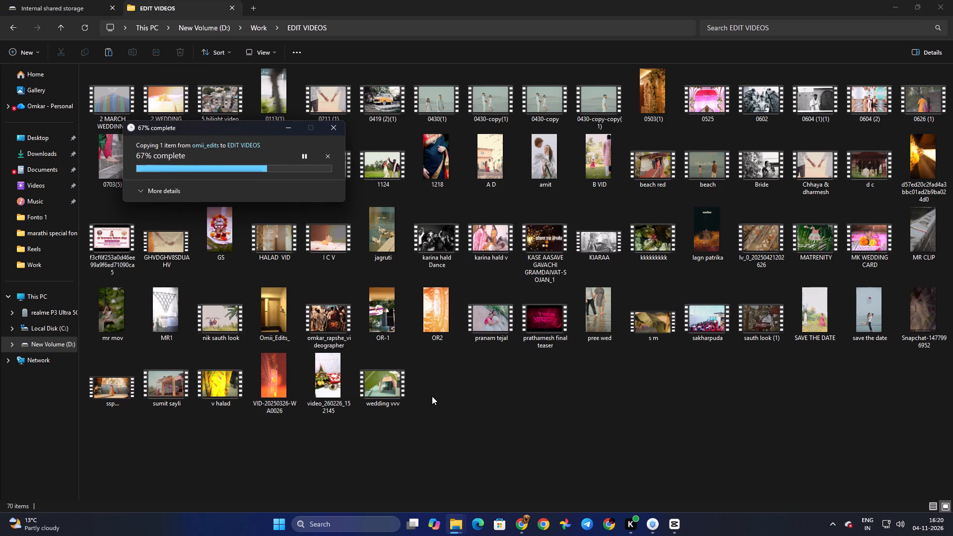
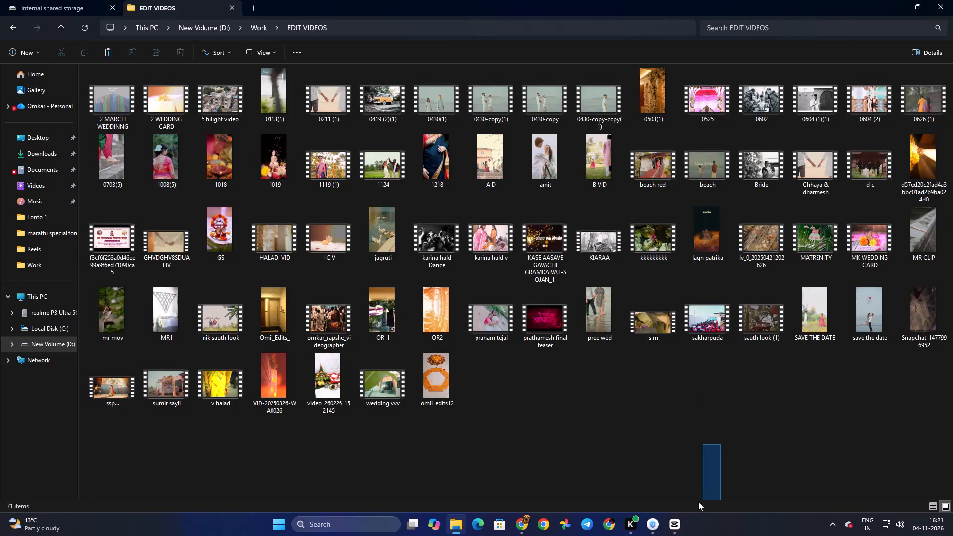
Switch to CapCut and play Timeline 01 of project 1104 from the beginning, examining the opening clips and the audio tracks below them.
left_click(677, 521)
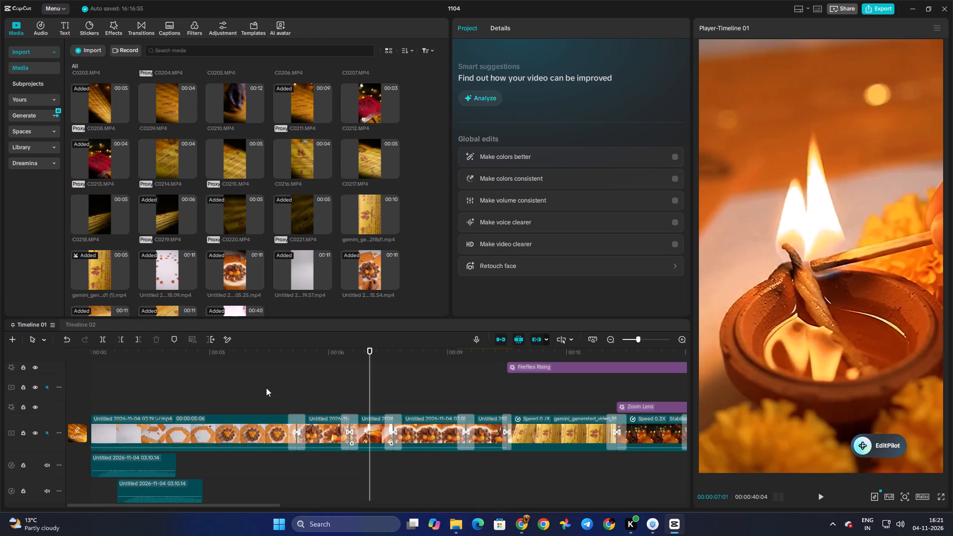
left_click(244, 378)
left_click_drag(244, 378, 58, 383)
key("space")
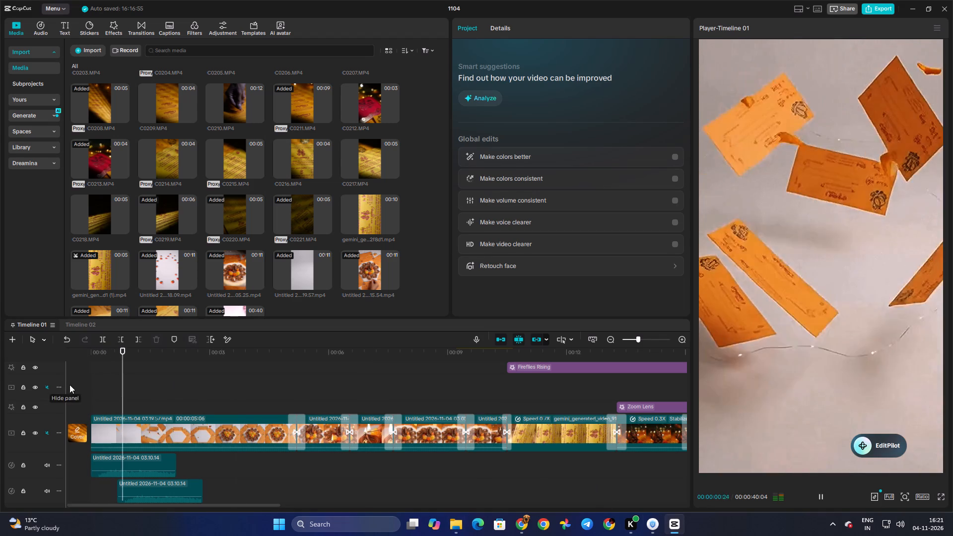
scroll(463, 416, "down", 2)
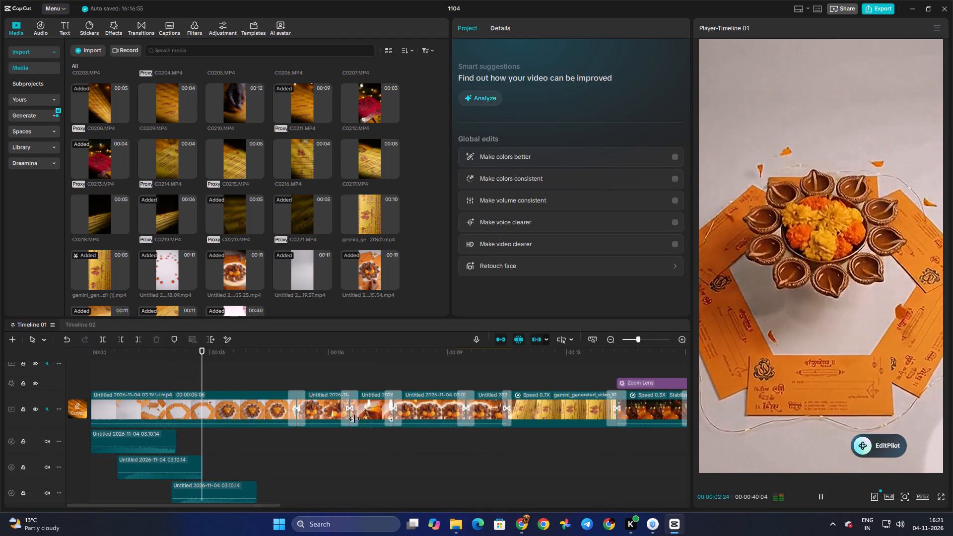
scroll(296, 430, "down", 1)
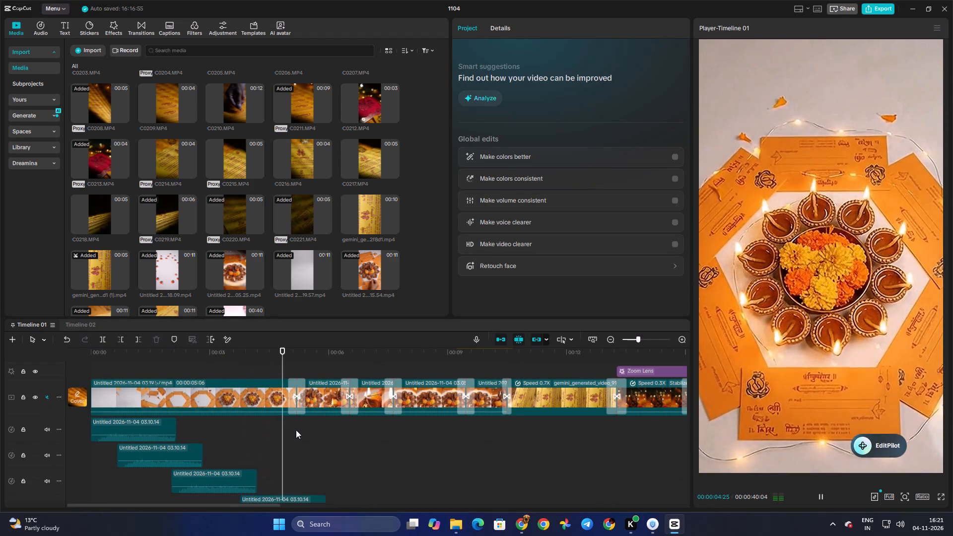
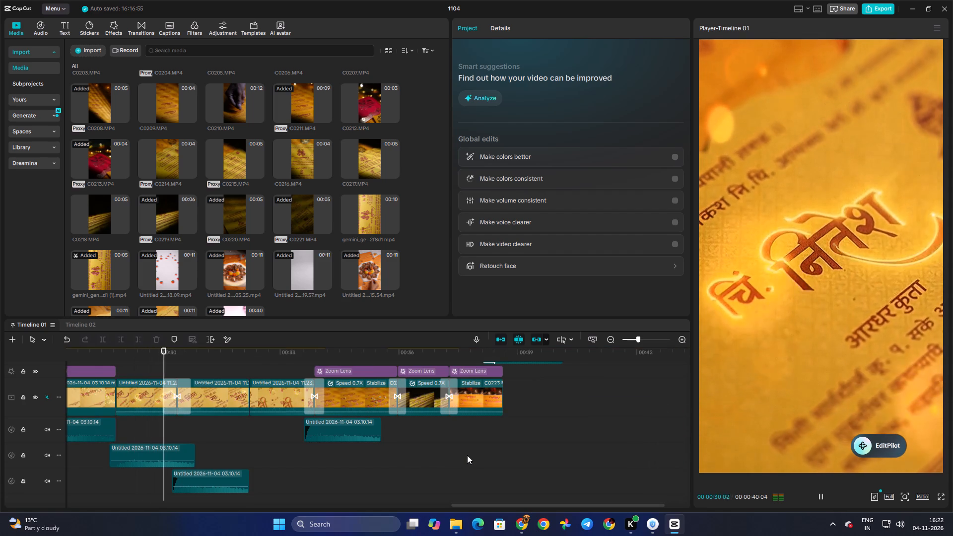
Pause and resume playback of Timeline 01 around the 30-second mark, examining the invitation's name close-ups and the transition between them.
key("space")
key("space")
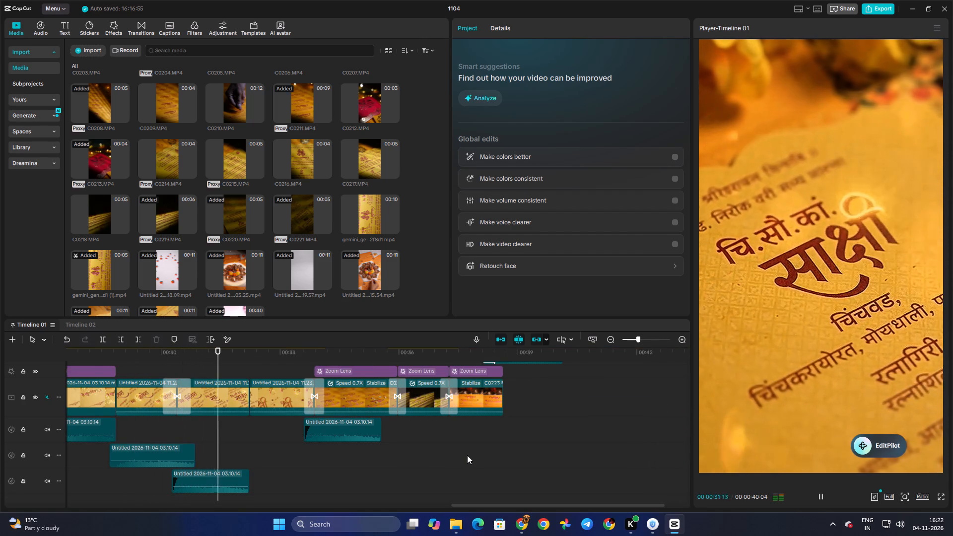
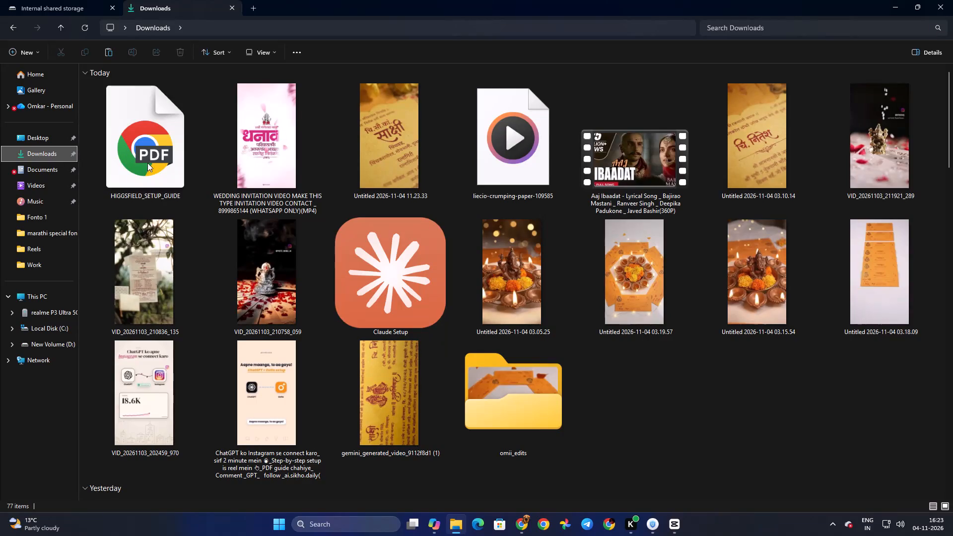
Open the HIGGSFIELD_SETUP_GUIDE PDF from Downloads with Microsoft Edge, and close its window.
left_click(176, 135)
right_click(176, 135)
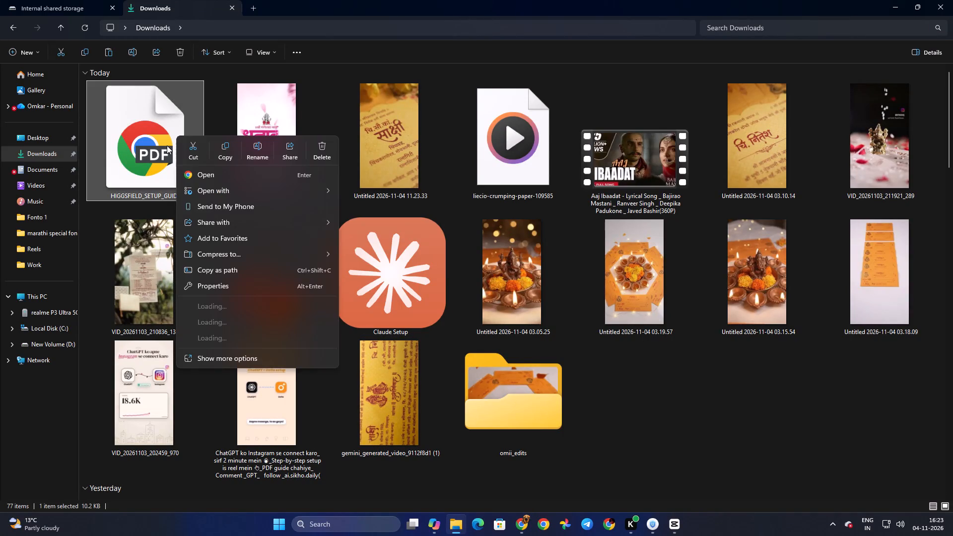
left_click(219, 193)
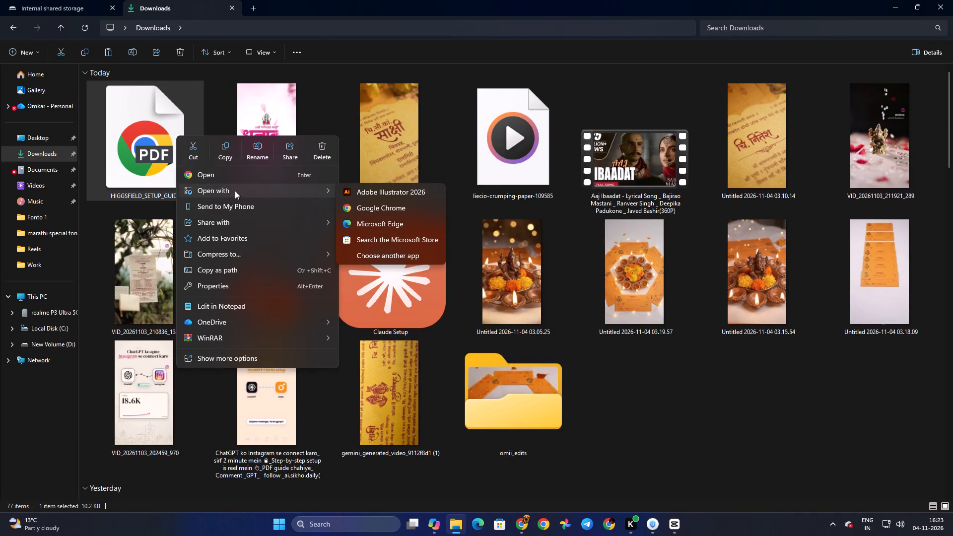
left_click(385, 221)
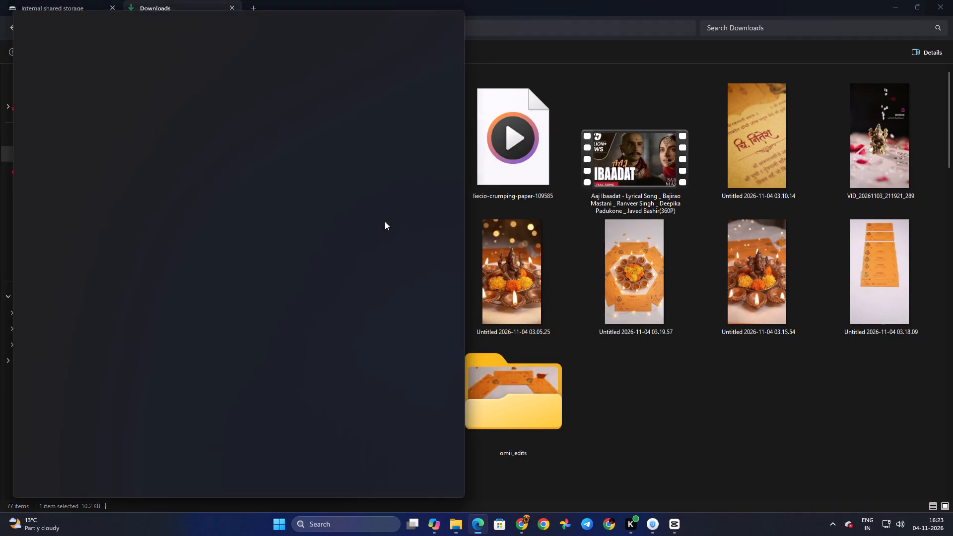
left_click(464, 20)
right_click(169, 136)
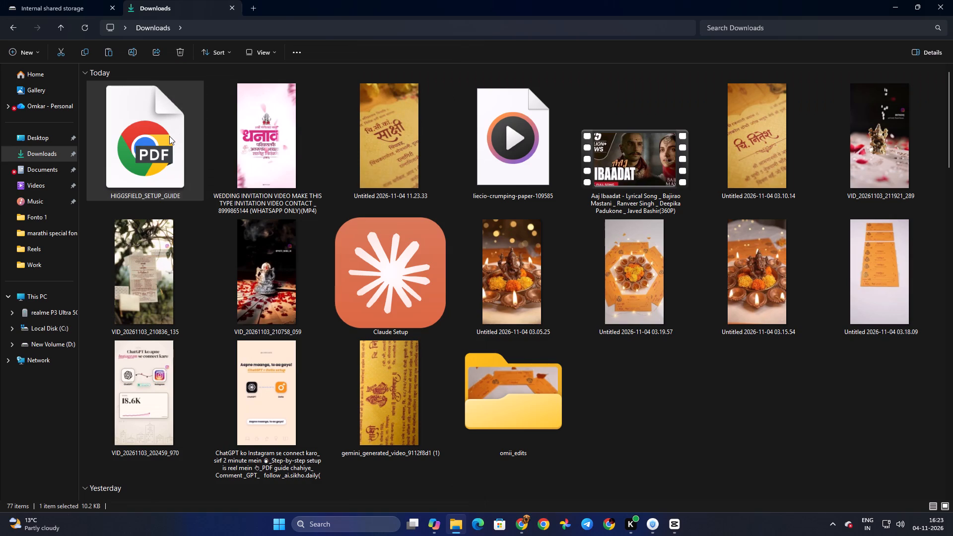
left_click(365, 253)
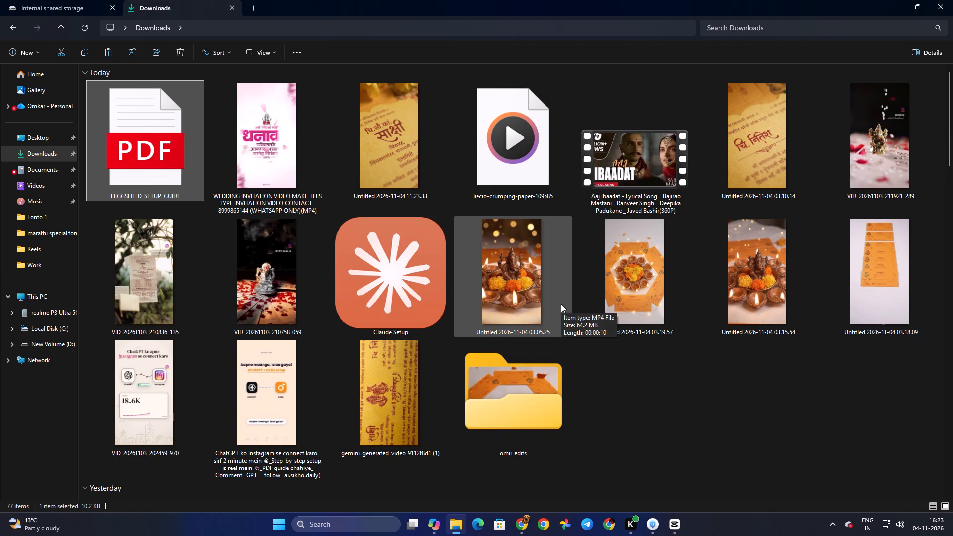
Switch to CapCut, play the closing section of Timeline 01, and return the playhead to the start.
left_click(672, 524)
left_click(452, 458)
key("space")
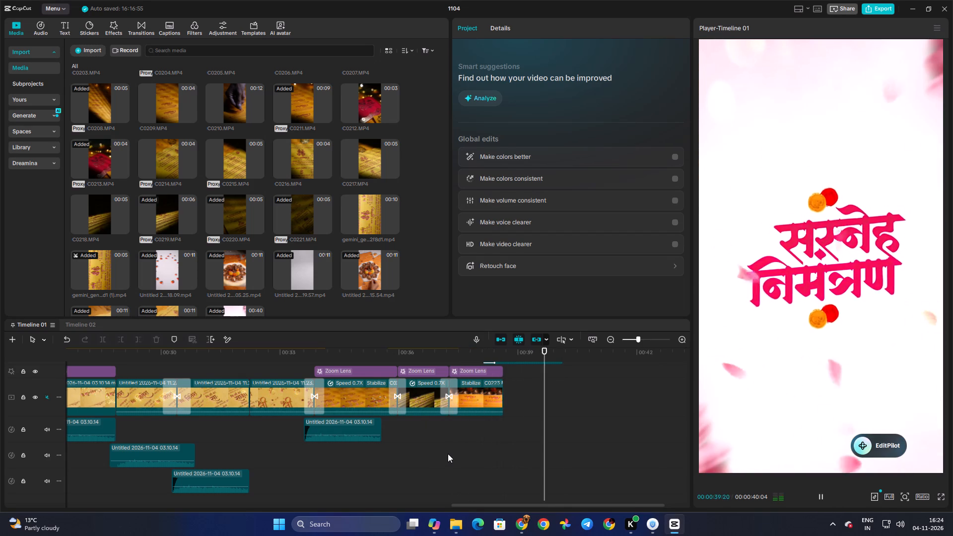
left_click(450, 457)
left_click_drag(450, 457, 0, 424)
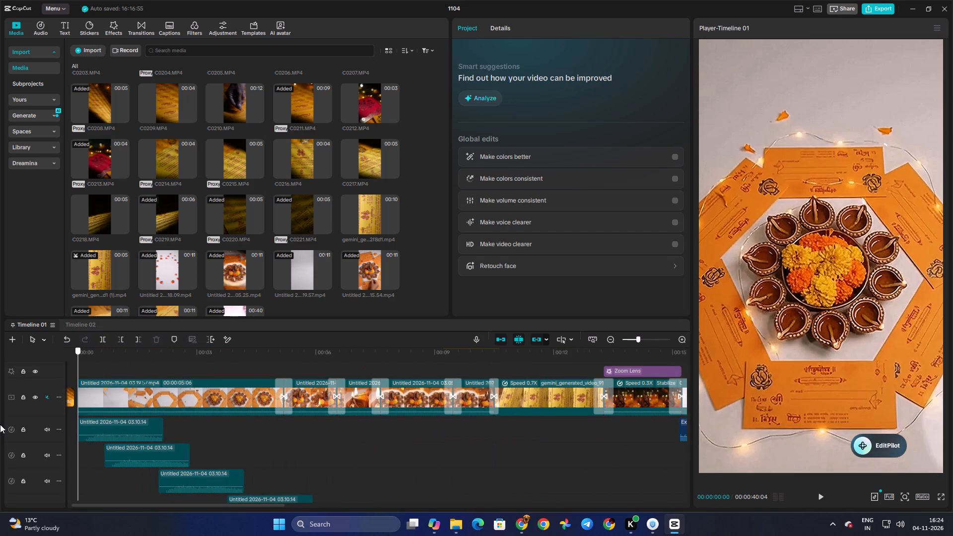
left_click_drag(0, 424, 0, 424)
scroll(383, 449, "up", 4)
Find logo4 among the older files in the Downloads folder and import it into the CapCut project's media.
left_click(459, 523)
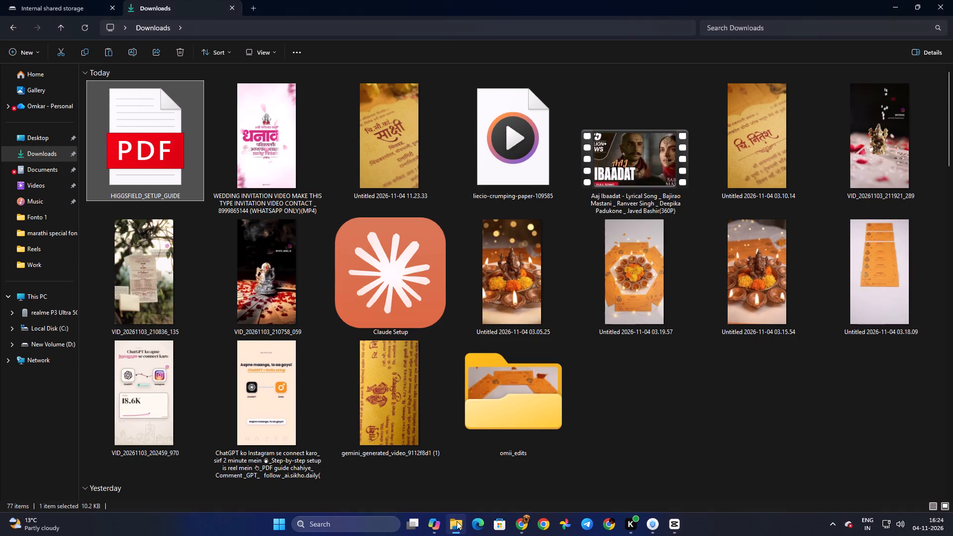
scroll(375, 353, "down", 4)
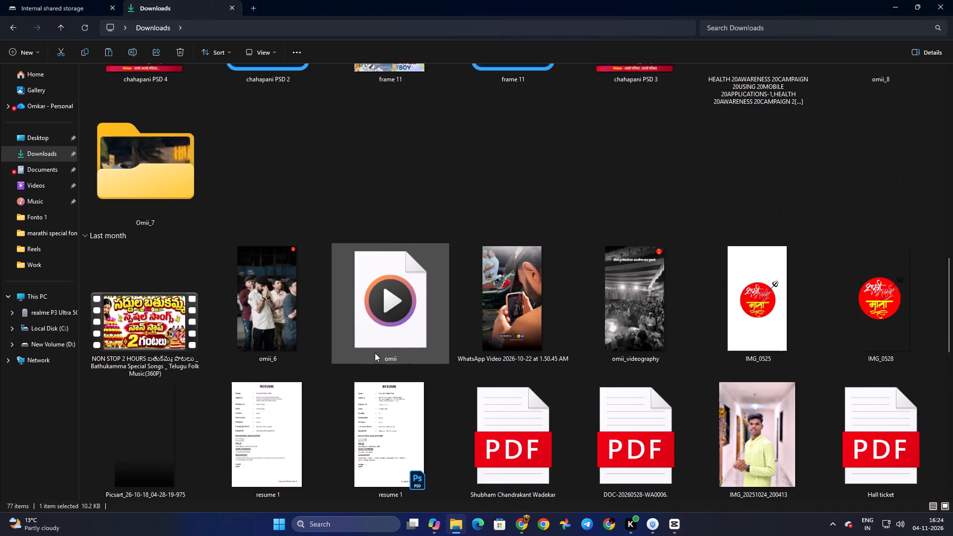
scroll(375, 353, "down", 1)
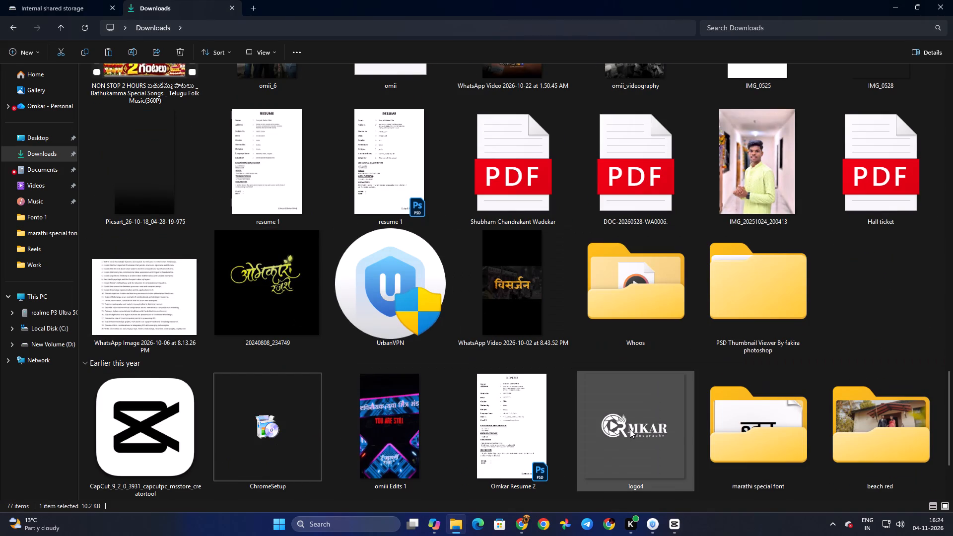
left_click(619, 441)
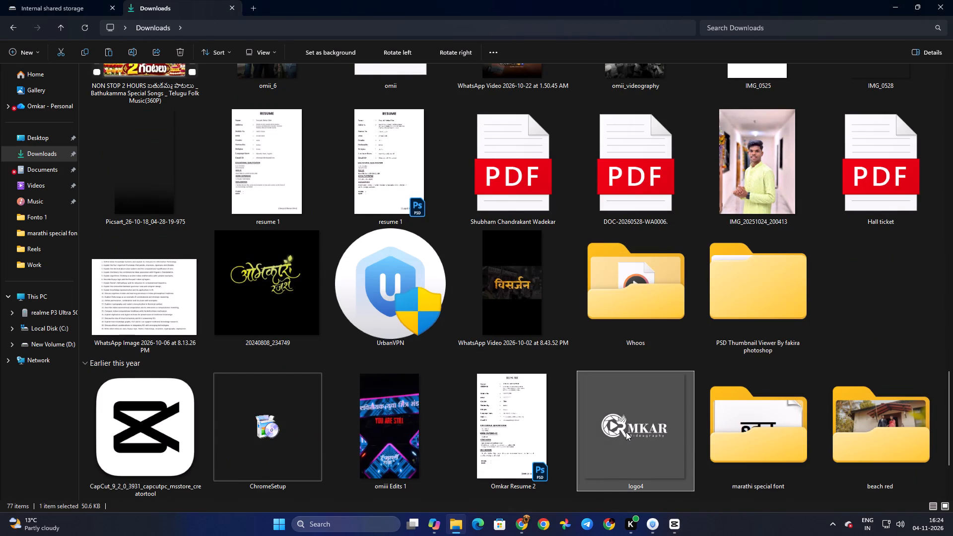
left_click_drag(626, 429, 676, 483)
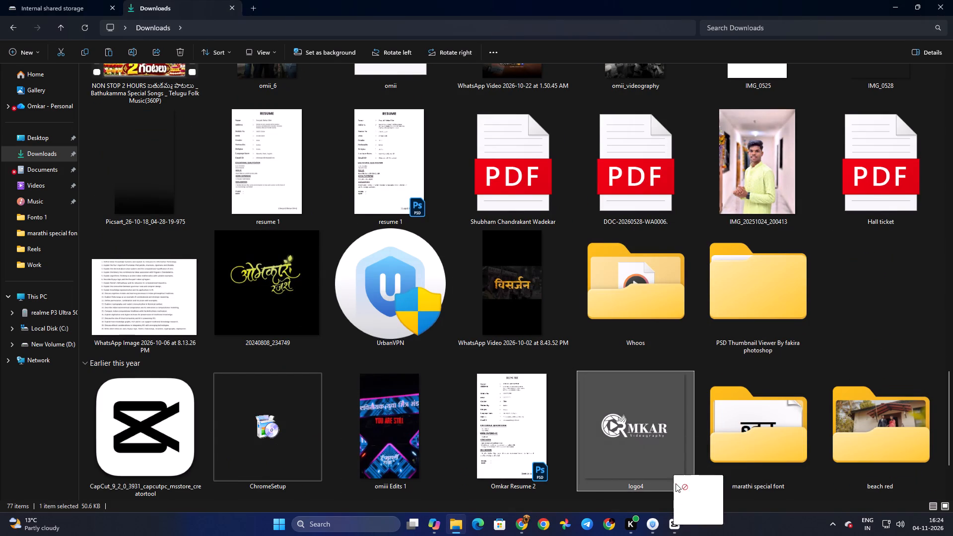
left_click_drag(676, 483, 290, 298)
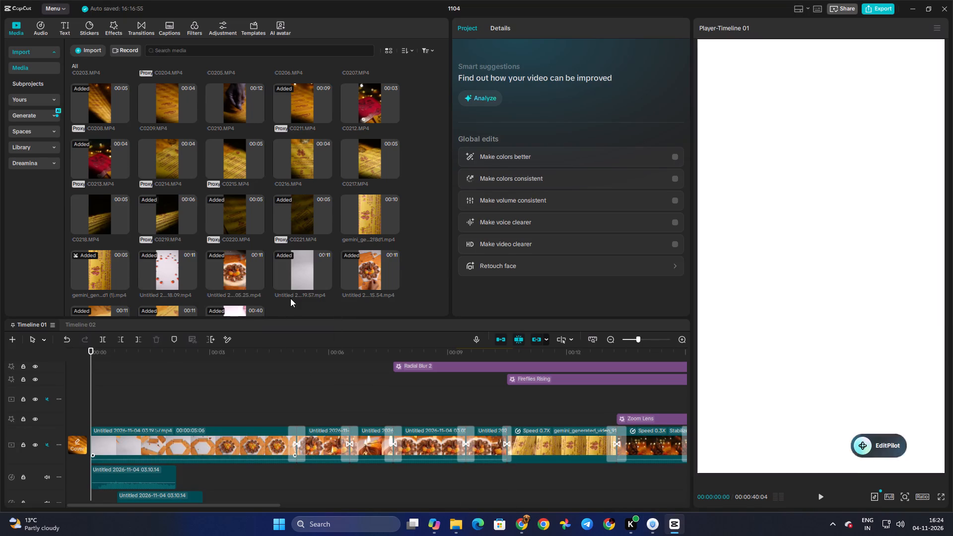
Place logo4.png at the start of Timeline 01 on its own track directly beneath the Autumnal Whisper clip.
left_click_drag(287, 280, 128, 364)
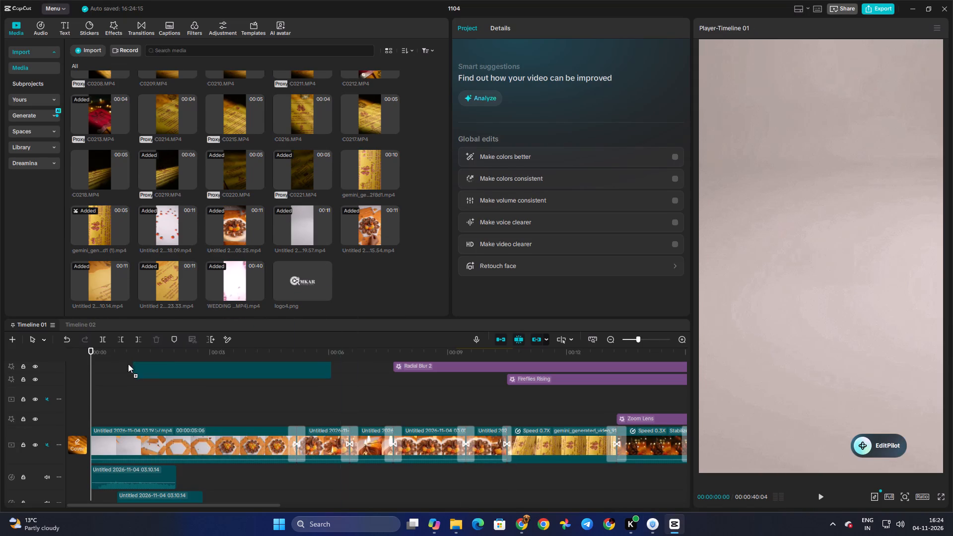
left_click_drag(128, 364, 83, 357)
scroll(168, 395, "up", 4)
scroll(169, 396, "down", 2)
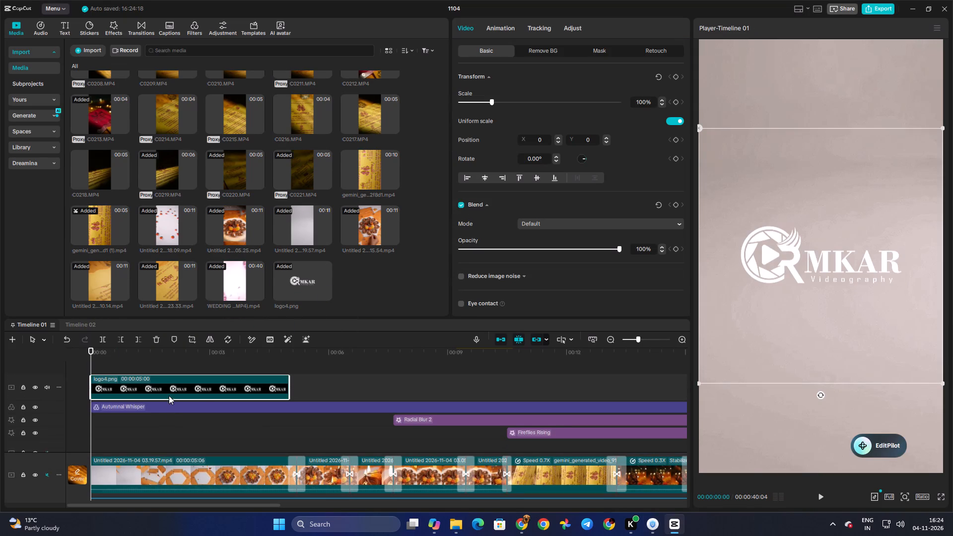
scroll(169, 396, "down", 2)
scroll(154, 369, "up", 3)
left_click_drag(157, 392, 156, 416)
Play about one second of the opening shot and shrink the logo to 28% scale.
key("space")
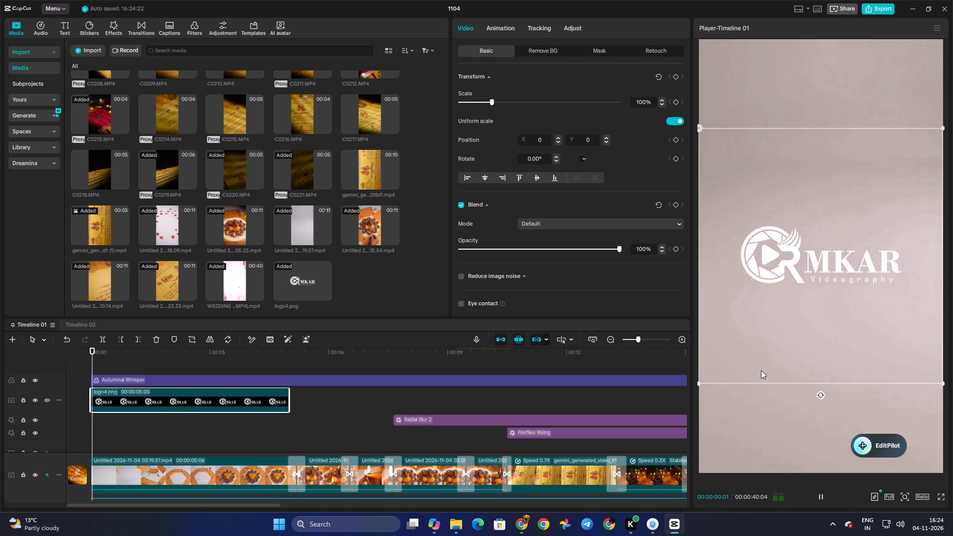
key("space")
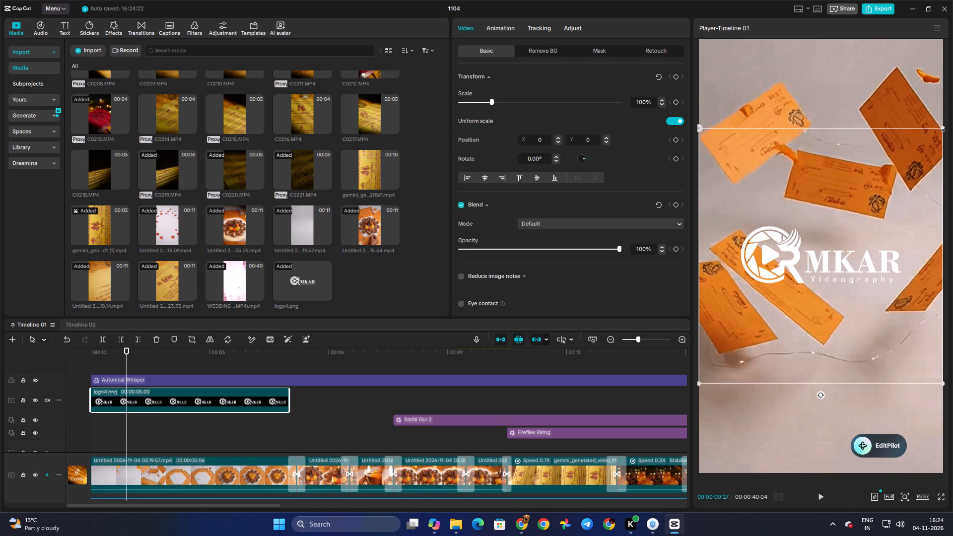
left_click_drag(944, 127, 824, 250)
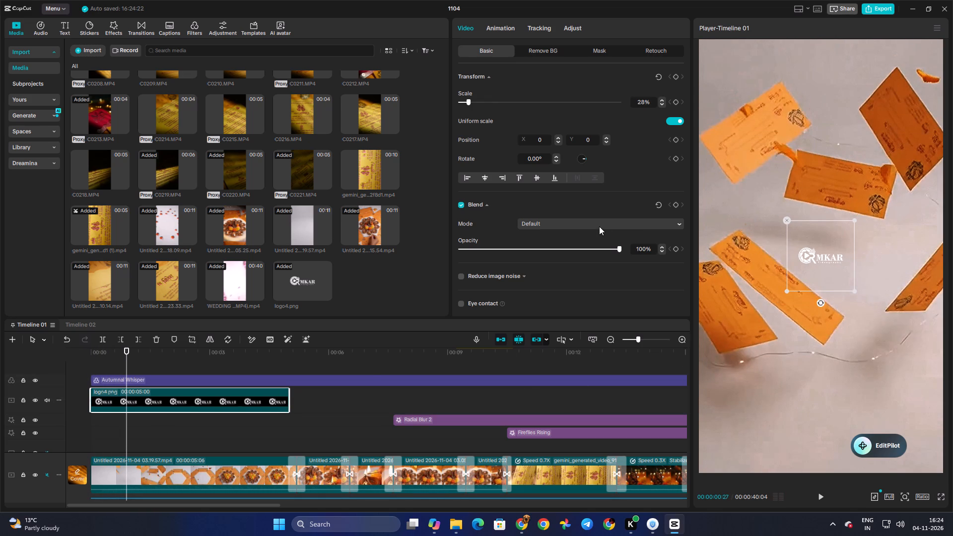
Compare the Overlay and Darken blend modes on the logo and settle on Overlay.
left_click(599, 226)
left_click(556, 298)
left_click(528, 219)
left_click(546, 290)
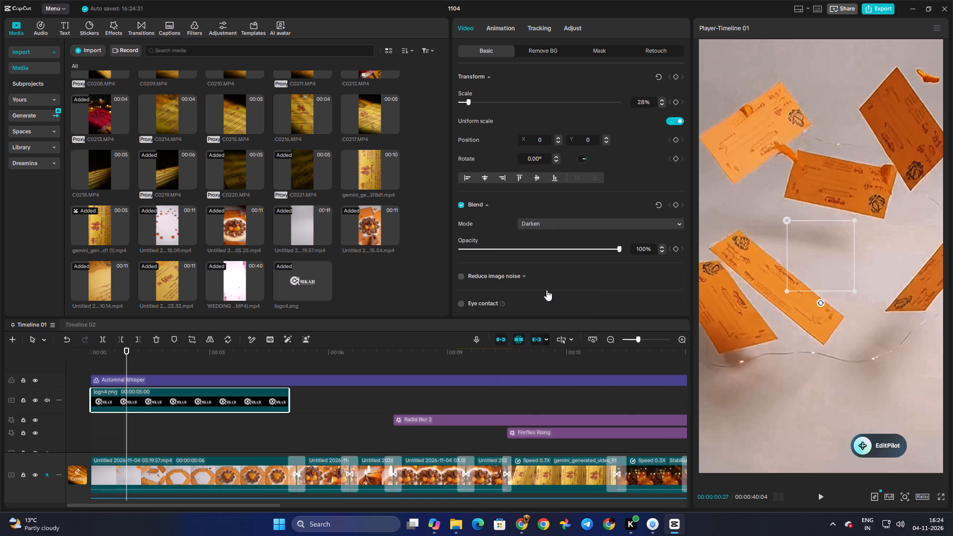
left_click(545, 216)
left_click(545, 225)
left_click(535, 303)
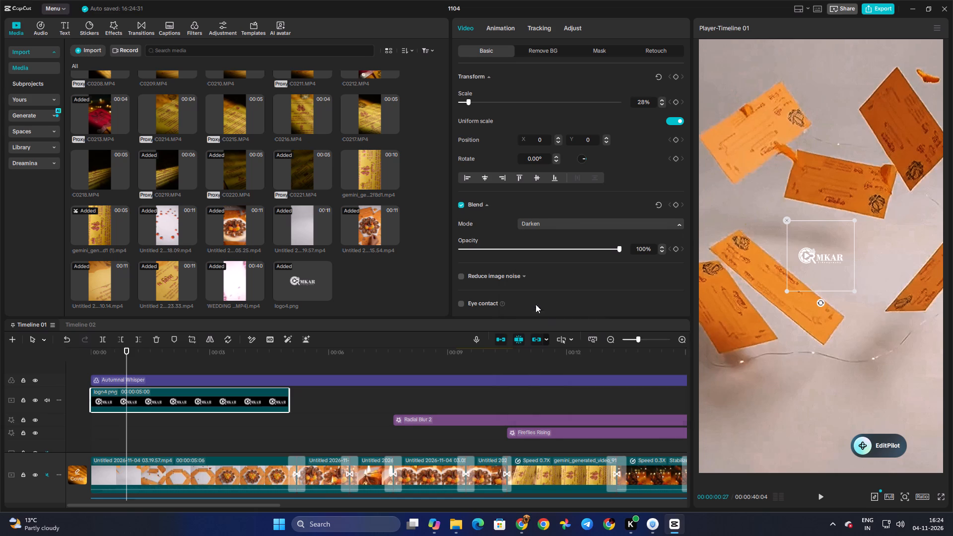
Position the logo near the bottom centre of the video frame at 20% scale, moving the EditPilot widget off the preview.
left_click_drag(821, 259, 836, 437)
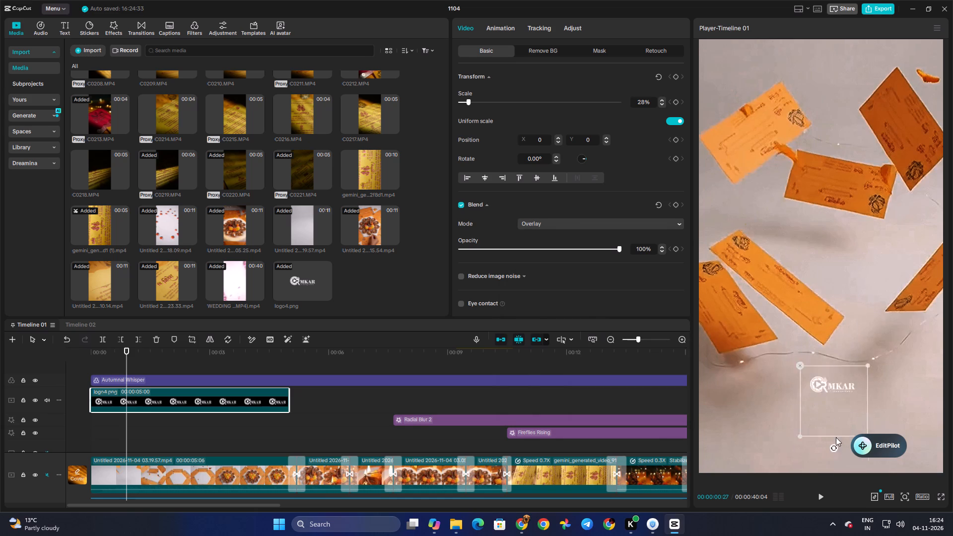
left_click_drag(836, 437, 832, 447)
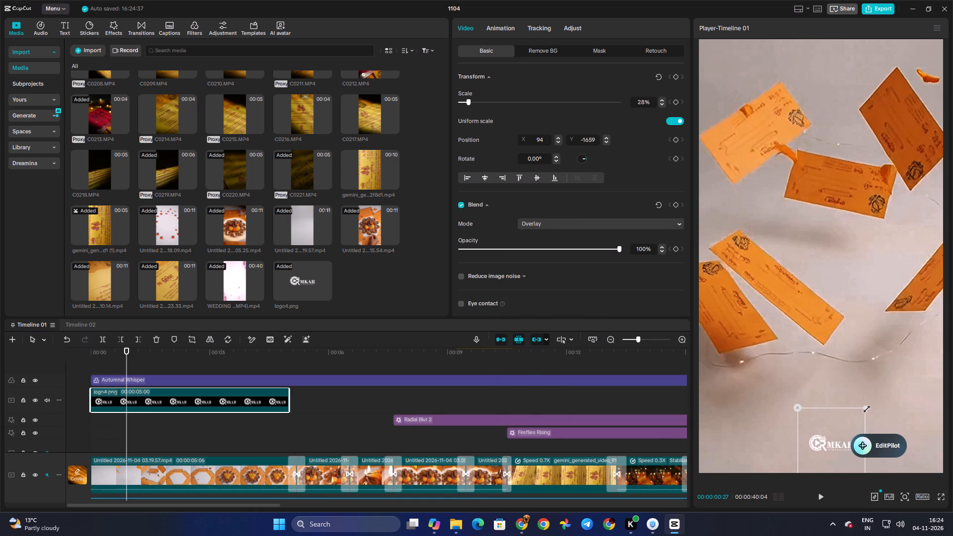
left_click_drag(865, 407, 858, 417)
left_click_drag(875, 448, 821, 511)
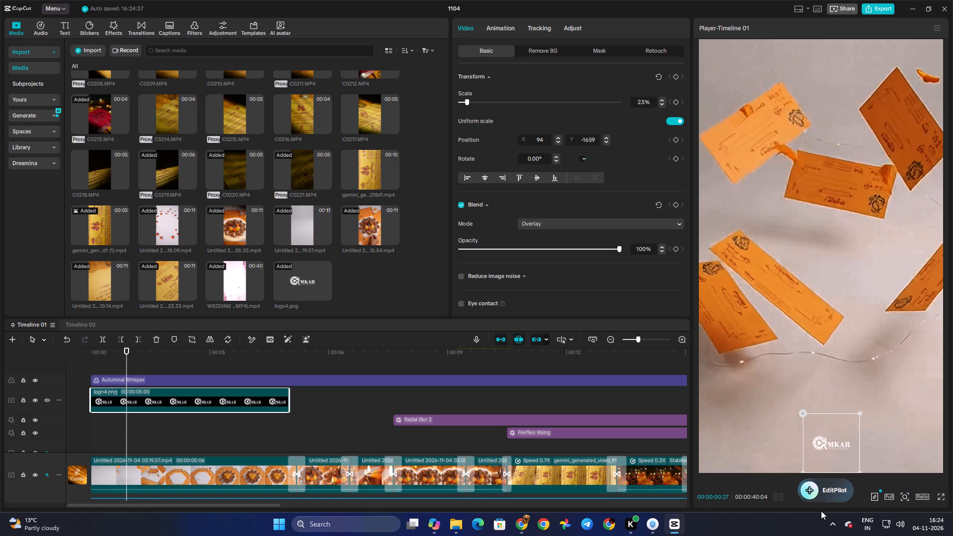
left_click_drag(821, 511, 760, 0)
left_click_drag(857, 414, 854, 418)
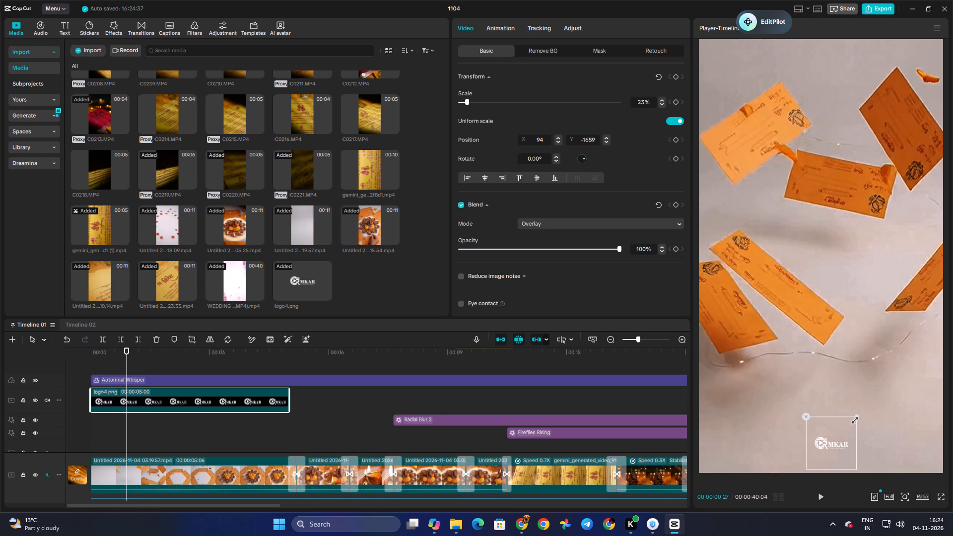
left_click_drag(854, 418, 853, 420)
left_click_drag(840, 450, 845, 461)
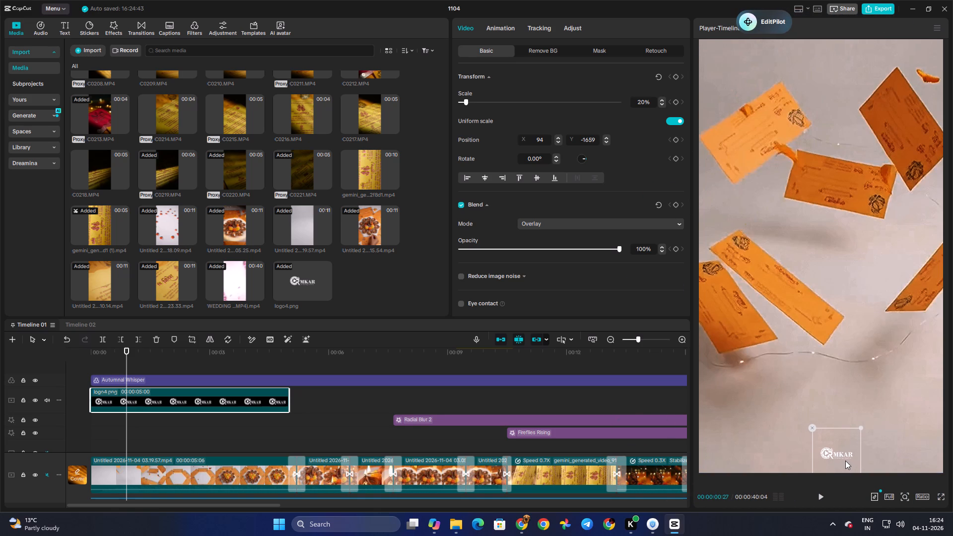
left_click_drag(845, 461, 845, 459)
Scrub Timeline 01 from about 11 seconds back to about 4 seconds to check the logo over the invitation shots.
left_click(556, 402)
left_click_drag(556, 402, 543, 402)
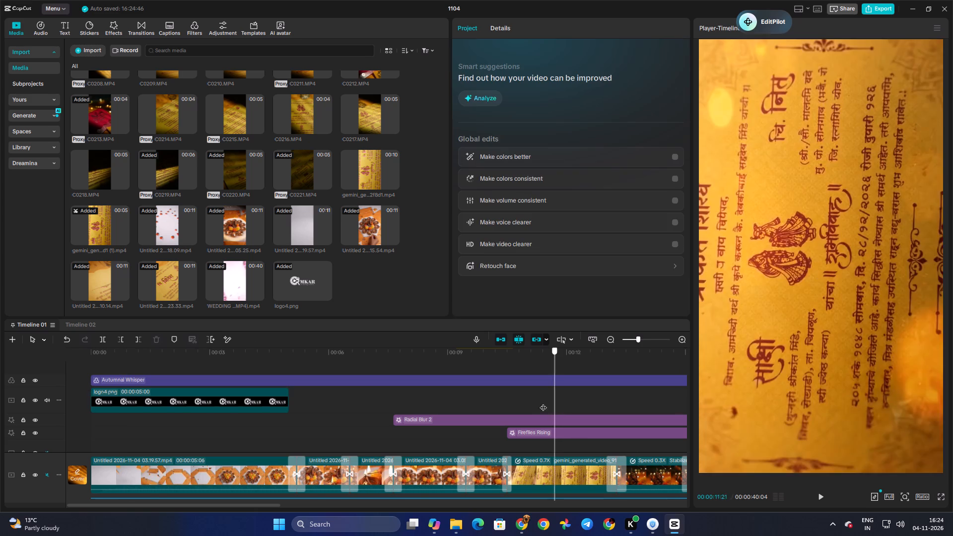
left_click_drag(543, 402, 267, 403)
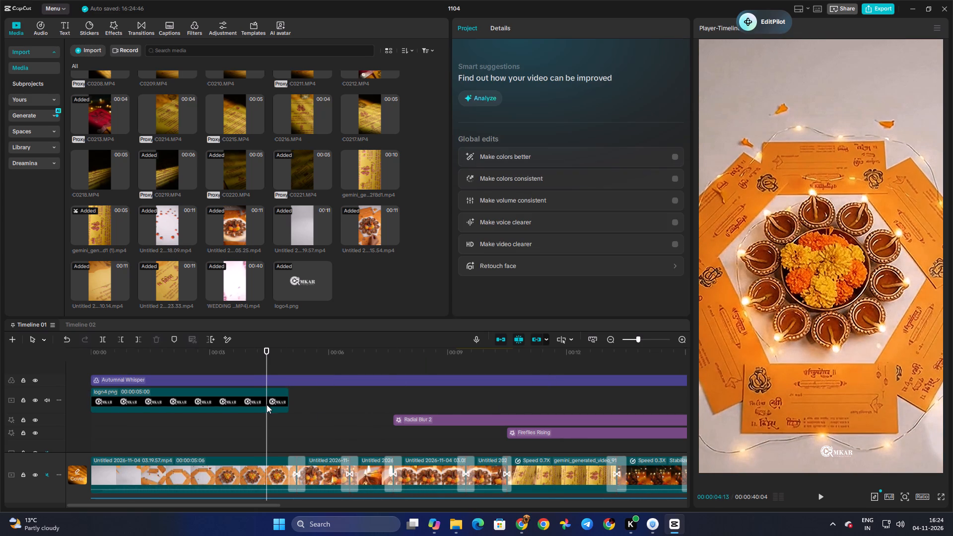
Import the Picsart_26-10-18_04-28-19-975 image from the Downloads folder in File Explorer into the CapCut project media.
left_click(448, 526)
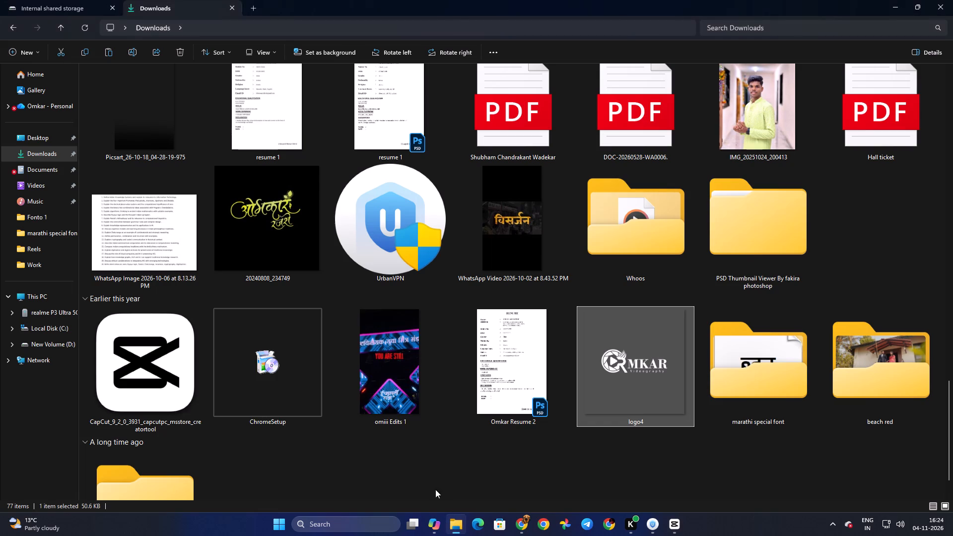
scroll(556, 398, "down", 4)
scroll(301, 384, "up", 2)
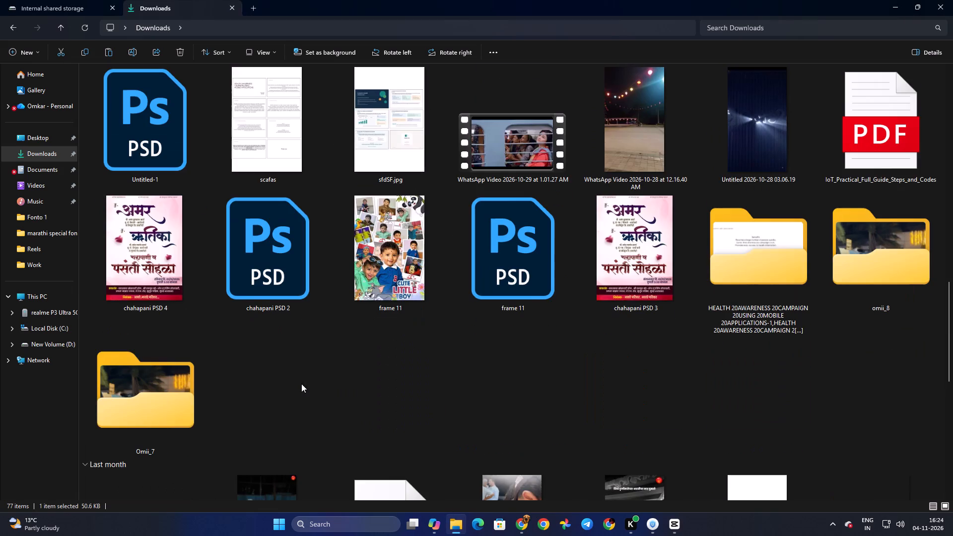
scroll(184, 404, "down", 1)
left_click(134, 341)
left_click_drag(134, 340, 663, 469)
left_click(767, 78)
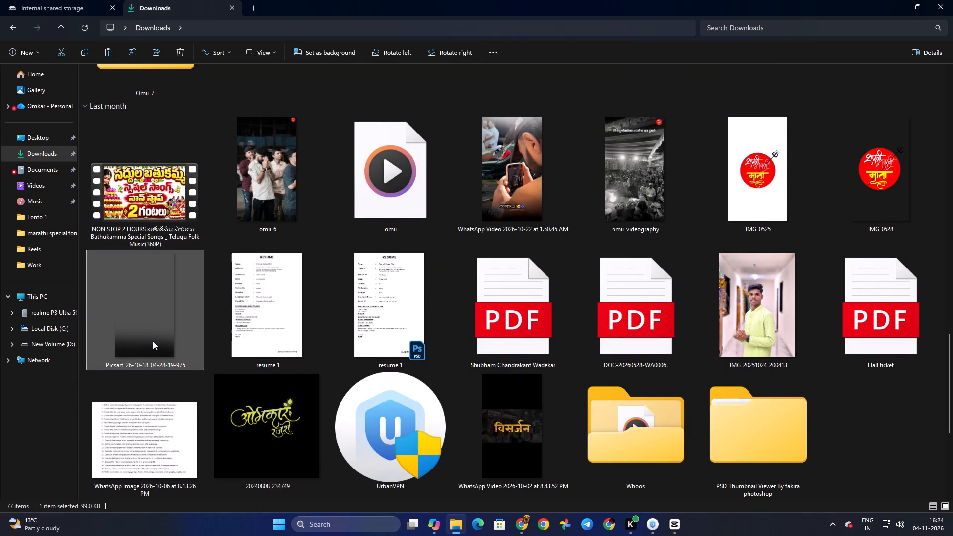
left_click_drag(153, 341, 302, 286)
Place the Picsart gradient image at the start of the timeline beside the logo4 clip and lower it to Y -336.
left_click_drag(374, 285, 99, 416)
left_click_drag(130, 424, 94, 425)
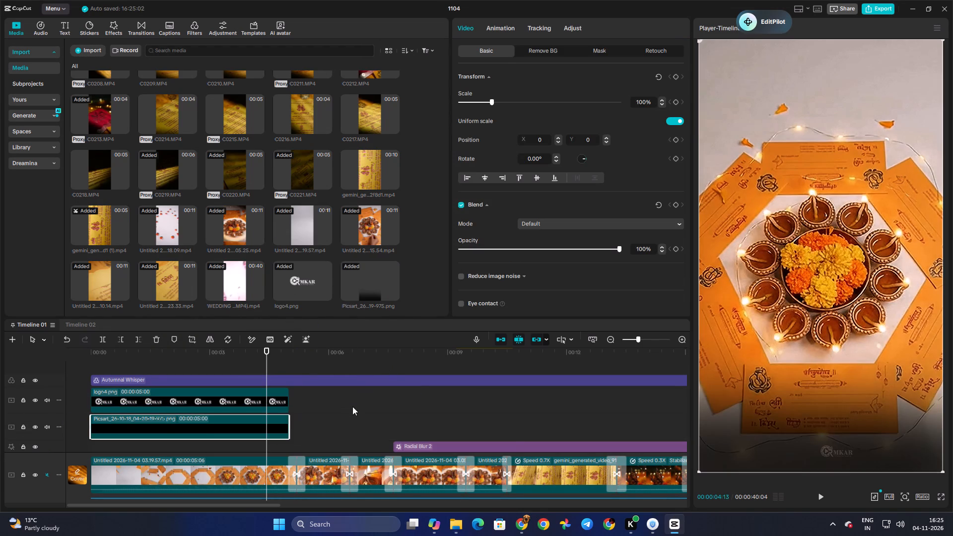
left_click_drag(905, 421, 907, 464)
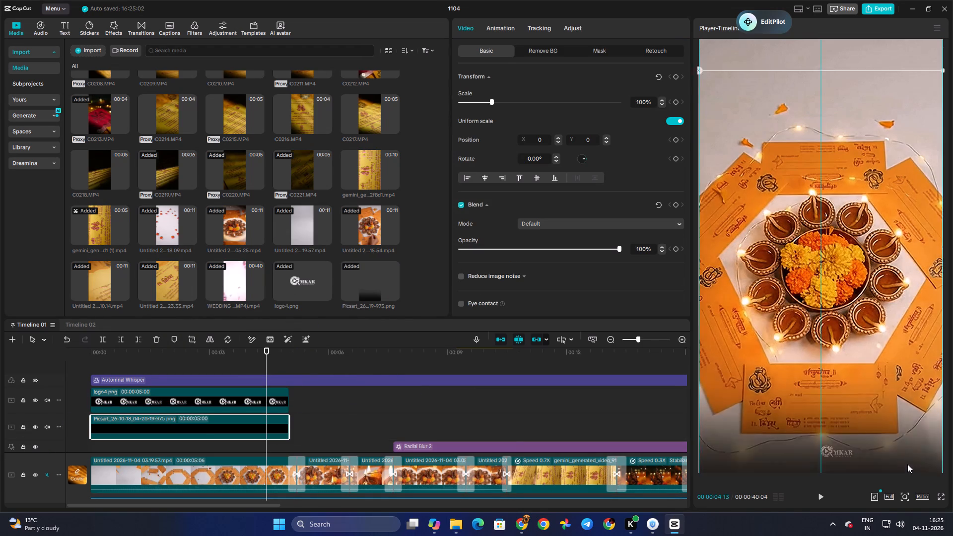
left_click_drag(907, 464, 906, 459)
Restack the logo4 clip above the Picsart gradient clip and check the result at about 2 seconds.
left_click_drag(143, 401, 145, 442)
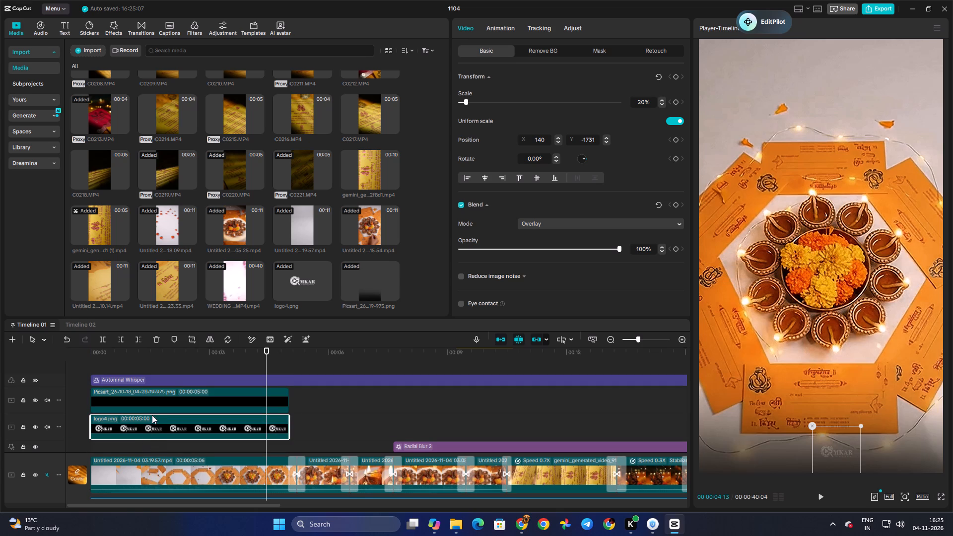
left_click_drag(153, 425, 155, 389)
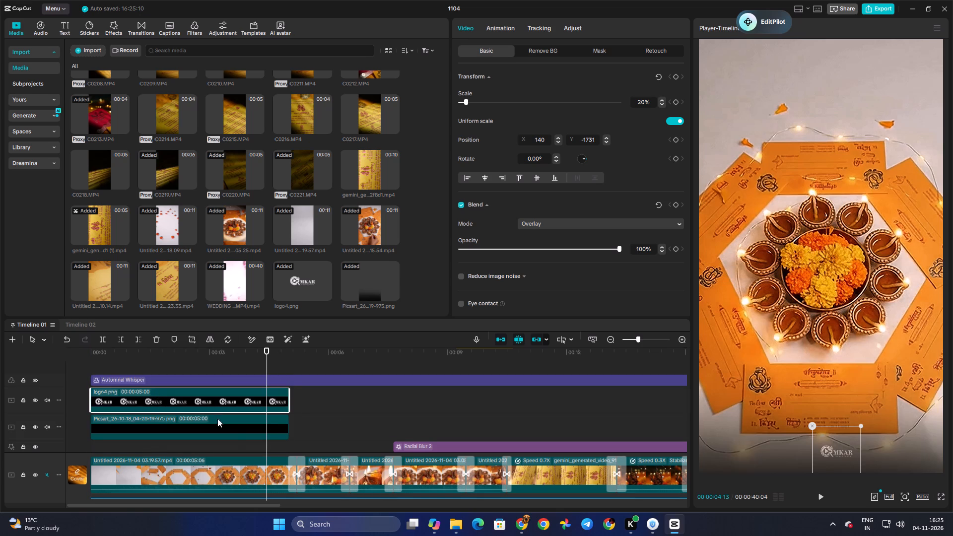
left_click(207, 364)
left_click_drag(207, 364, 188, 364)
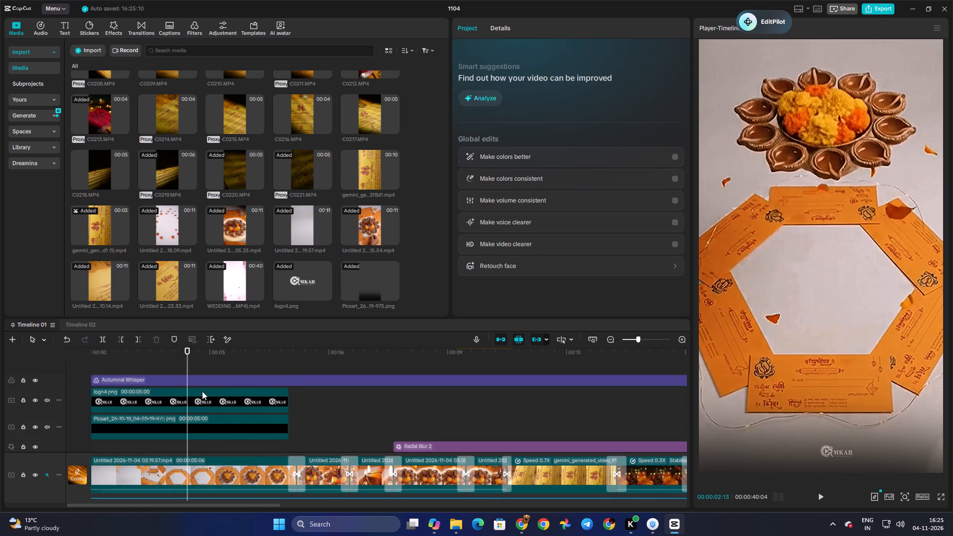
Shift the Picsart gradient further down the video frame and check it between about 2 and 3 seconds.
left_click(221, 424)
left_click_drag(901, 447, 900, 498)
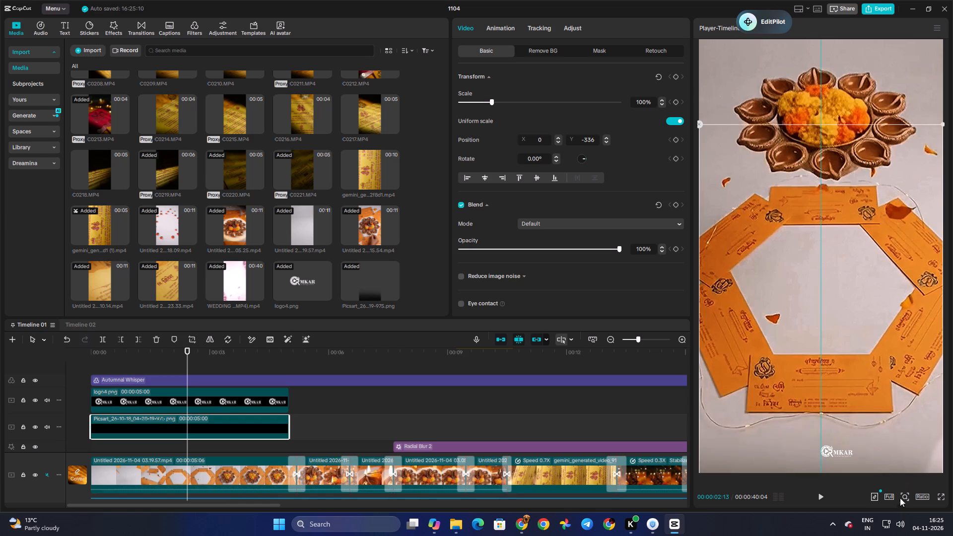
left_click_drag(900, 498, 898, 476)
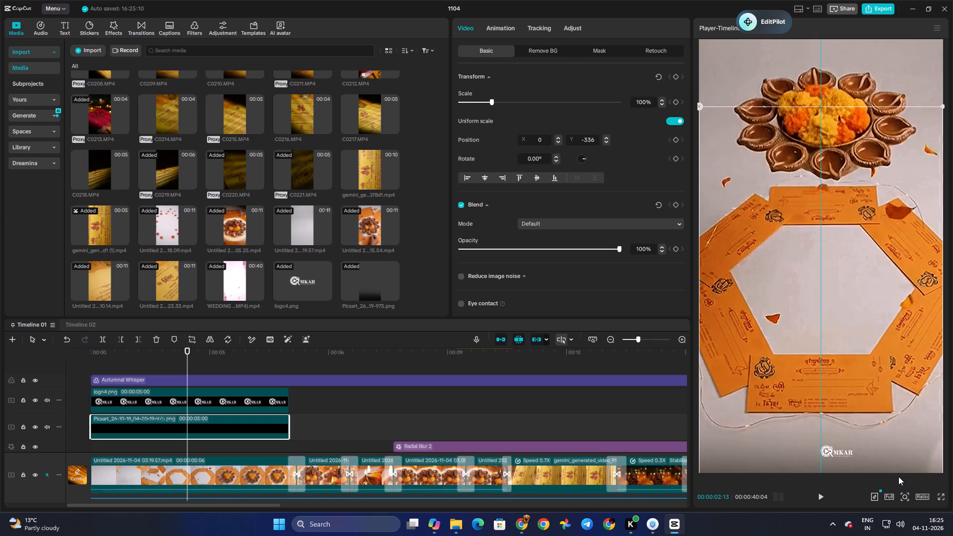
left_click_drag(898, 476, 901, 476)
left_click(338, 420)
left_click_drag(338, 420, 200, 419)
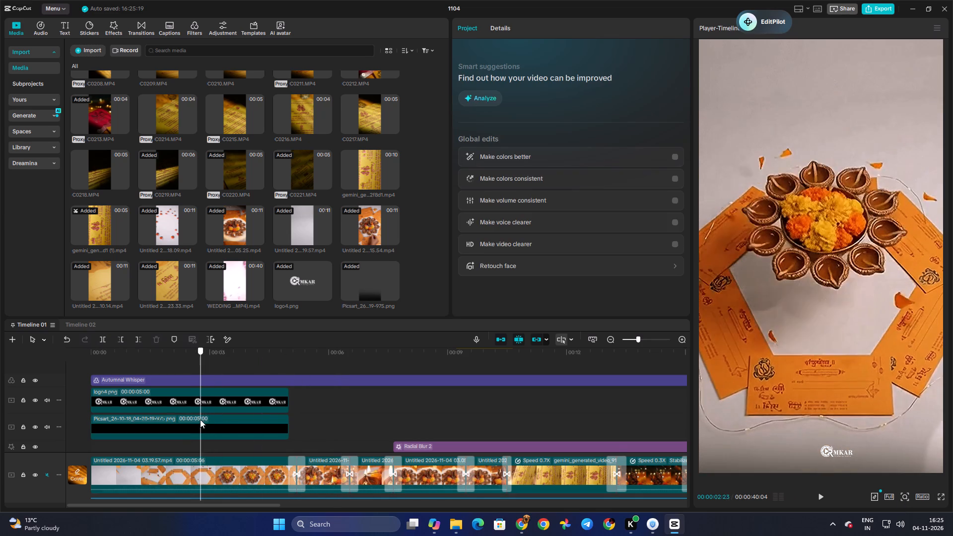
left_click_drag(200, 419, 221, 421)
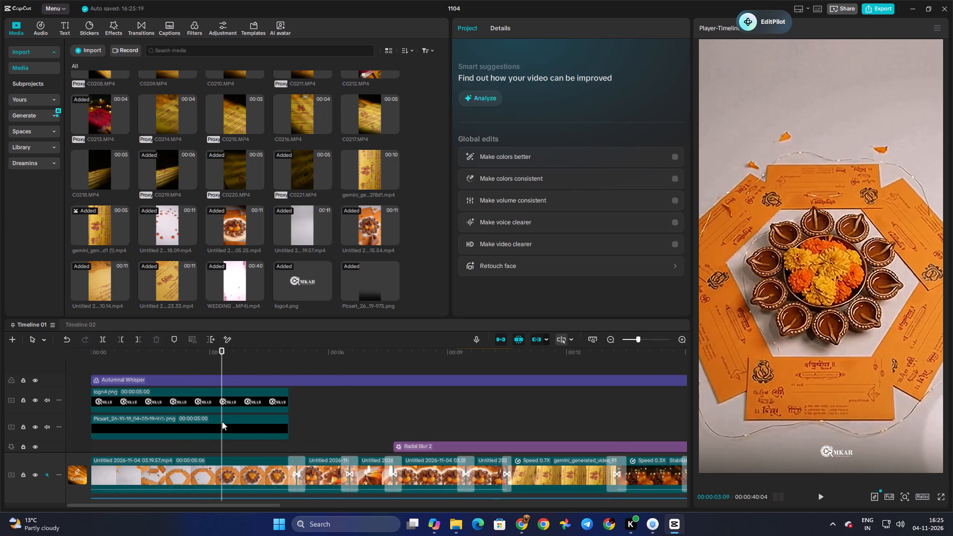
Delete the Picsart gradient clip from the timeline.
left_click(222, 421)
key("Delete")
Reposition the logo near the bottom centre of the video frame at X 50, Y -1744.
left_click_drag(838, 456, 817, 456)
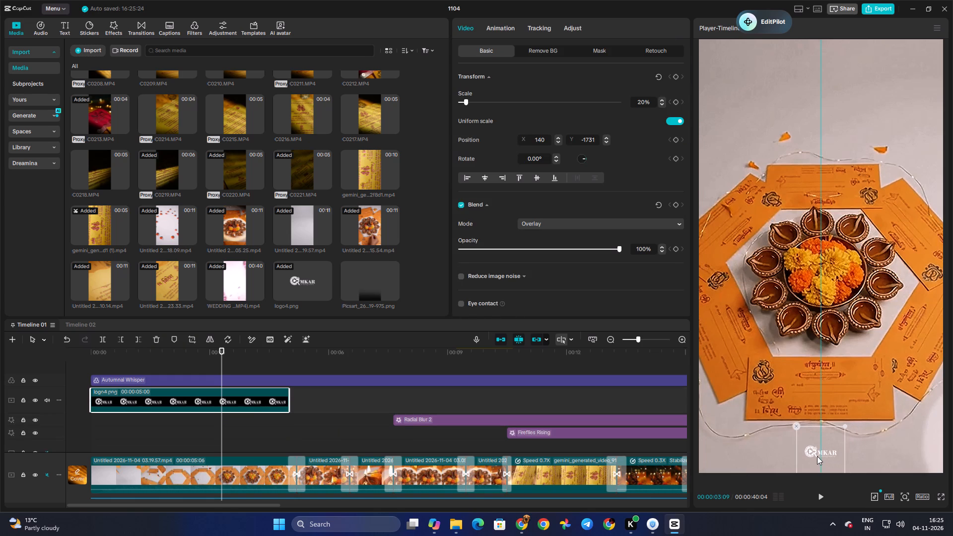
left_click_drag(817, 456, 822, 456)
left_click_drag(822, 456, 823, 456)
left_click(888, 465)
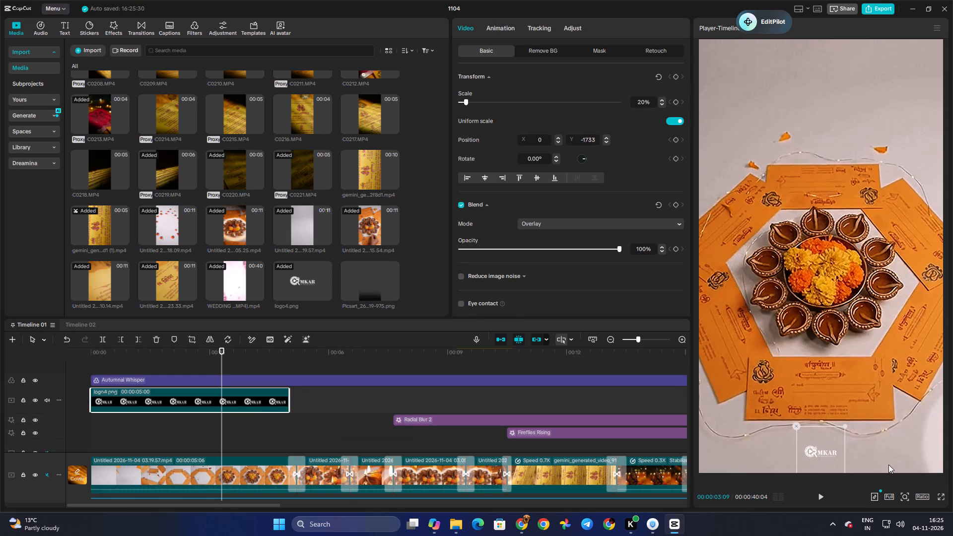
left_click(832, 453)
left_click(829, 453)
left_click_drag(829, 453, 833, 455)
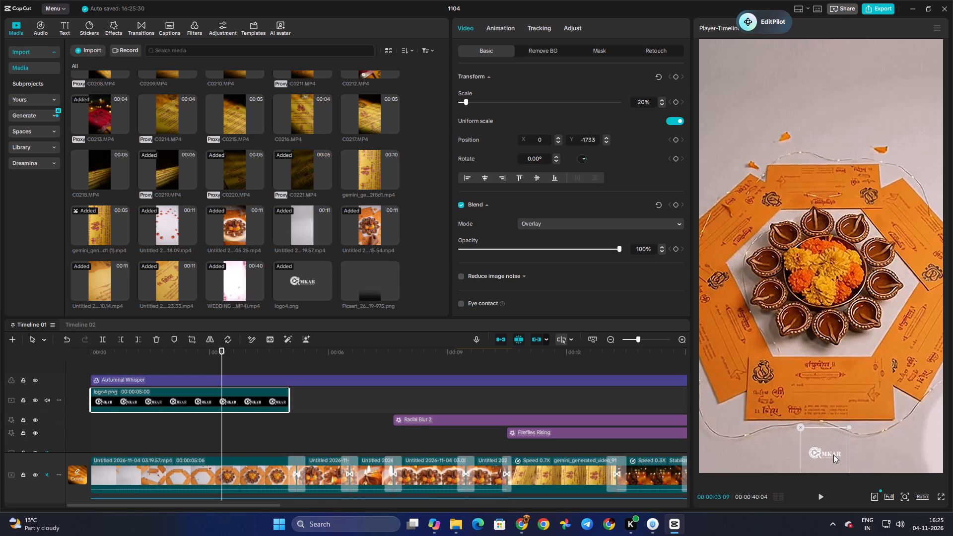
left_click_drag(833, 455, 834, 455)
left_click_drag(834, 455, 835, 455)
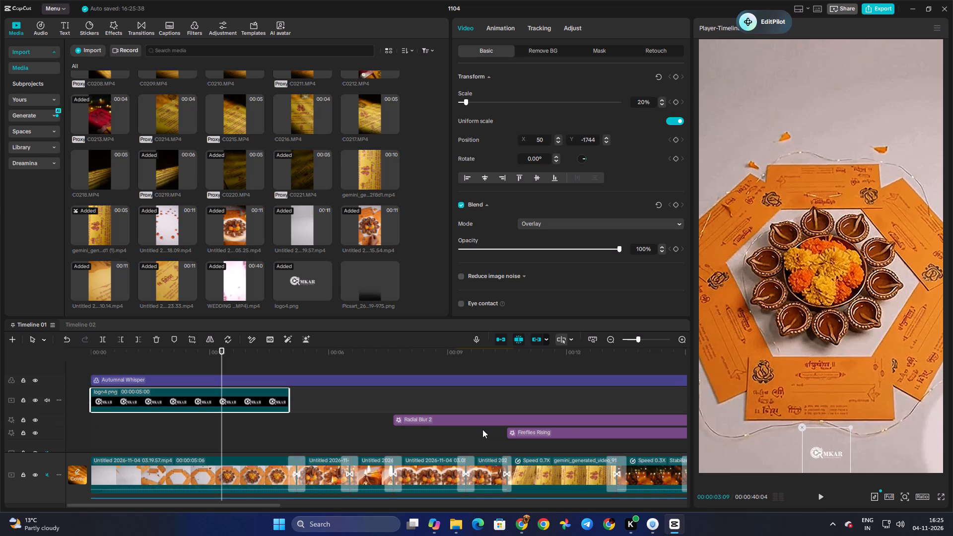
Play the opening shot from the start to about 4 seconds to check the logo placement.
left_click(122, 361)
left_click_drag(122, 361, 55, 361)
key("space")
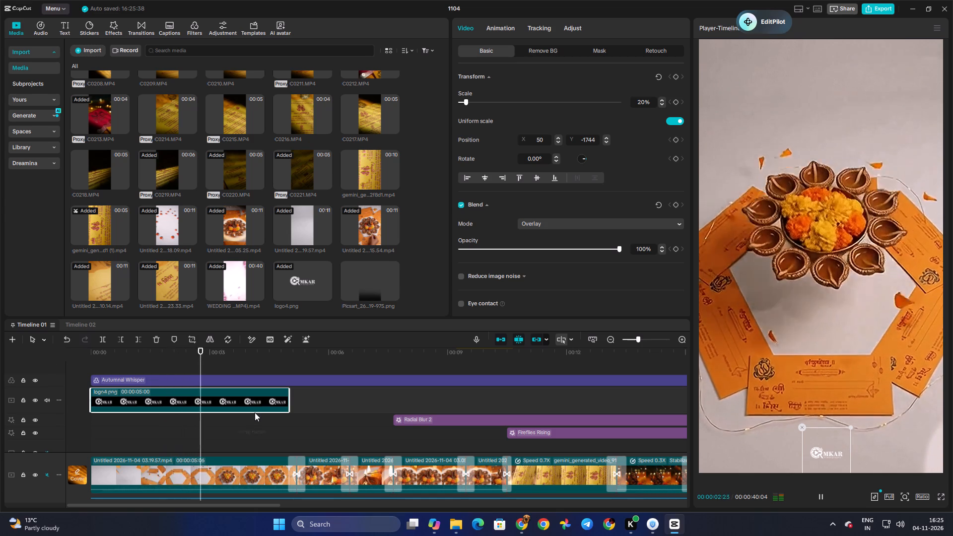
key("space")
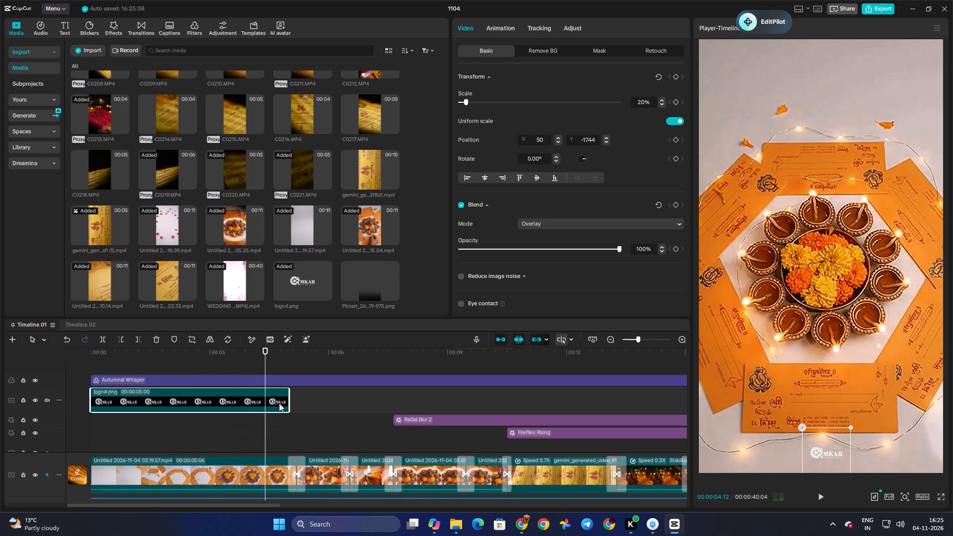
Extend the logo4 clip to the end of the music track at about 40 seconds.
left_click_drag(289, 397, 806, 402)
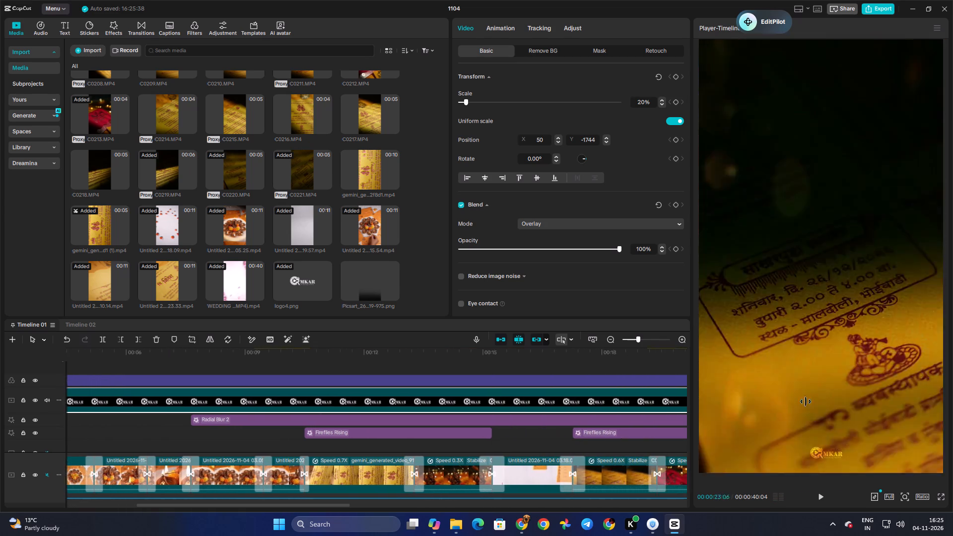
left_click_drag(806, 402, 357, 416)
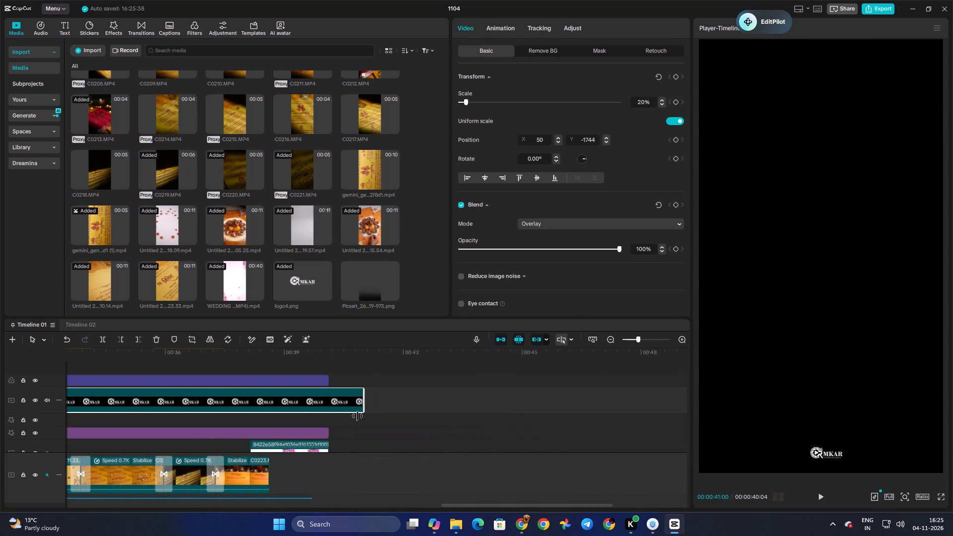
left_click_drag(357, 416, 329, 418)
Play Timeline 01 through to its end to review the logo over all shots.
key("space")
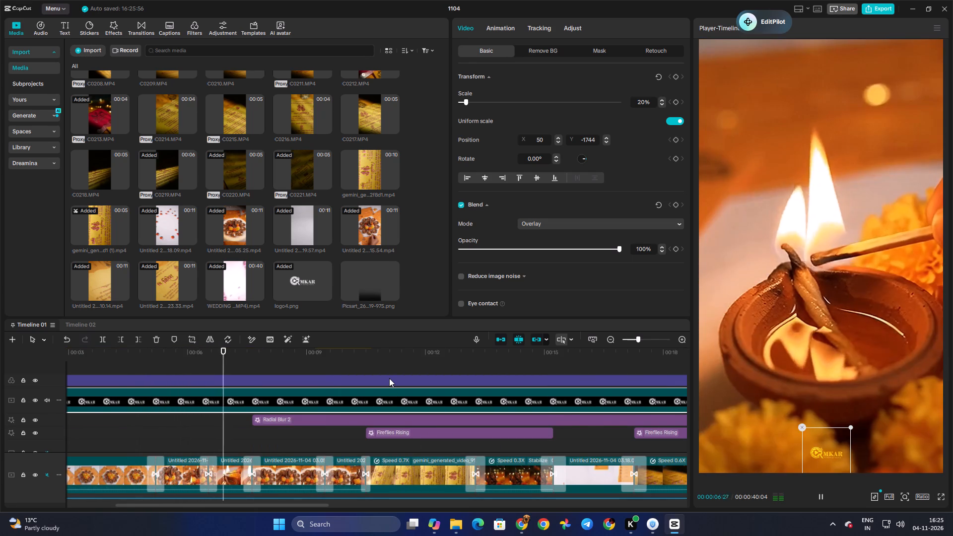
left_click(619, 366)
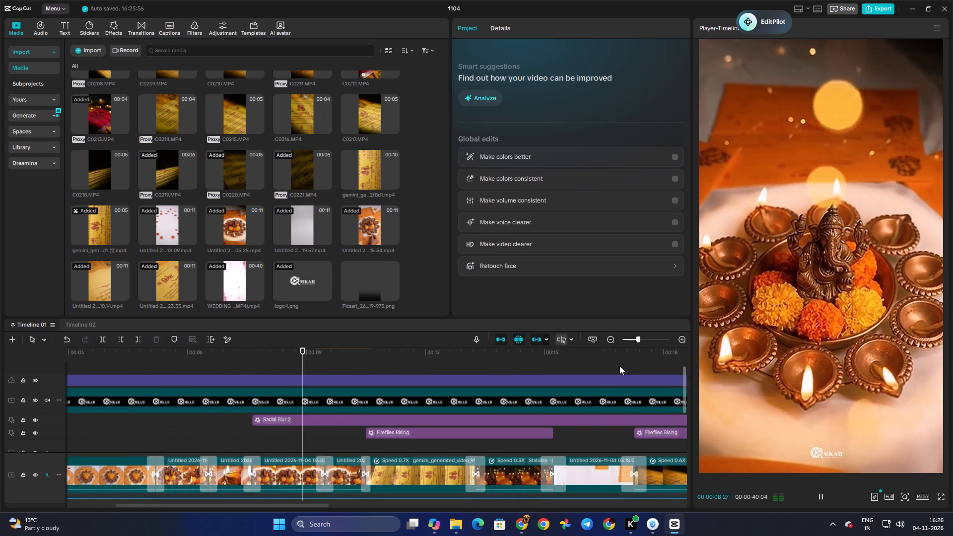
left_click_drag(619, 366, 557, 366)
key("space")
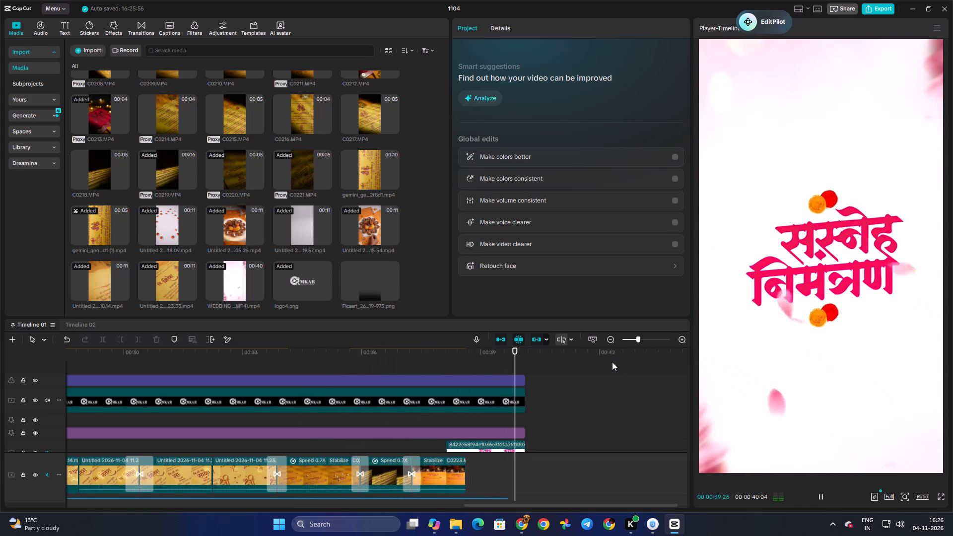
Export Timeline 01 as 1104 with the frame rate set to 60fps.
left_click(874, 9)
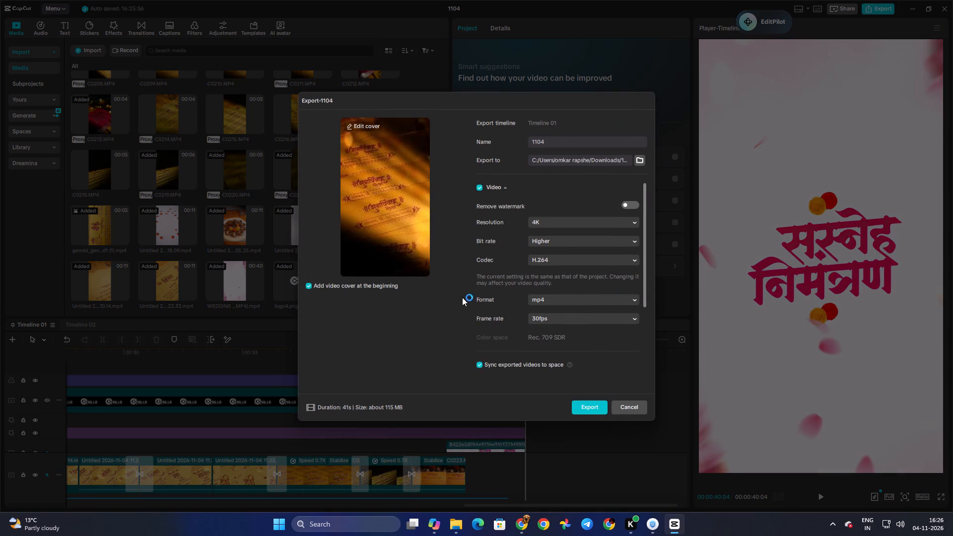
left_click(584, 318)
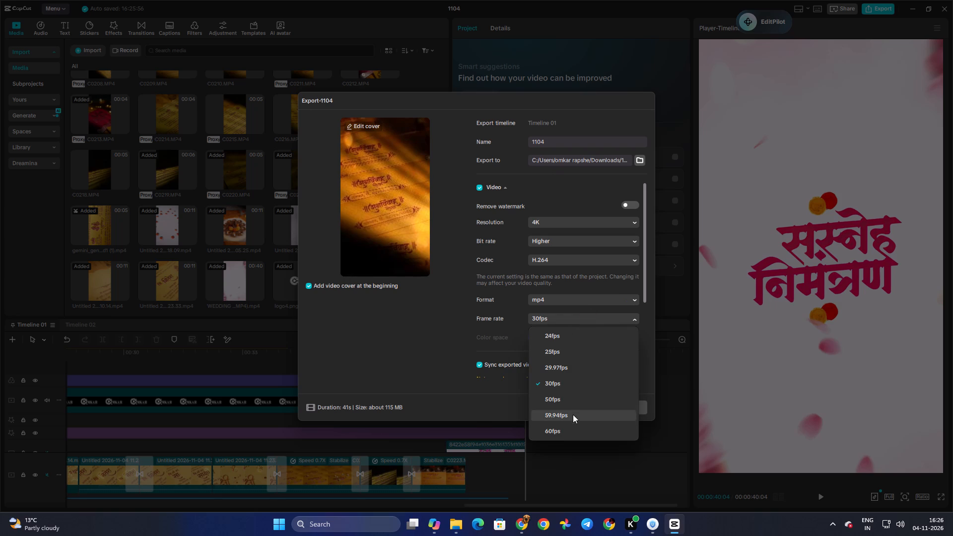
left_click(571, 426)
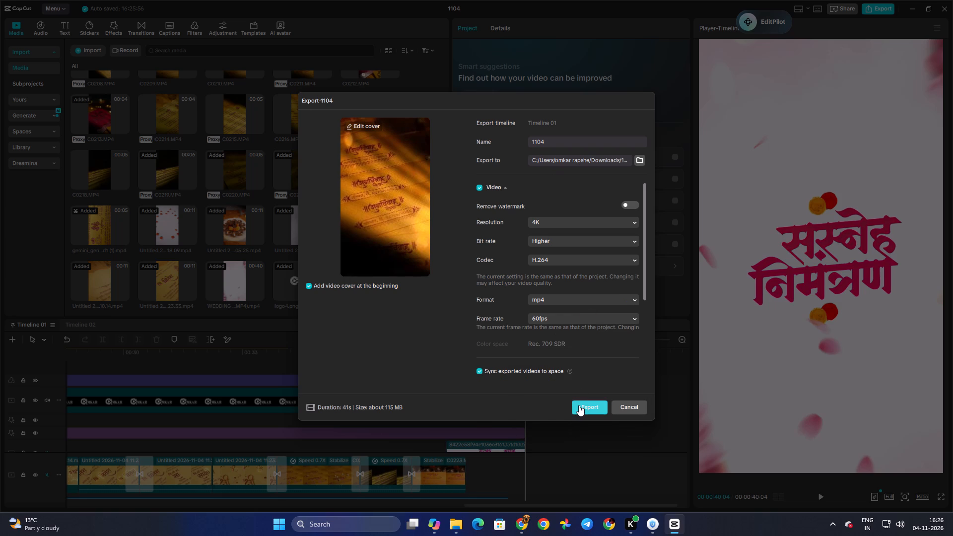
left_click(579, 405)
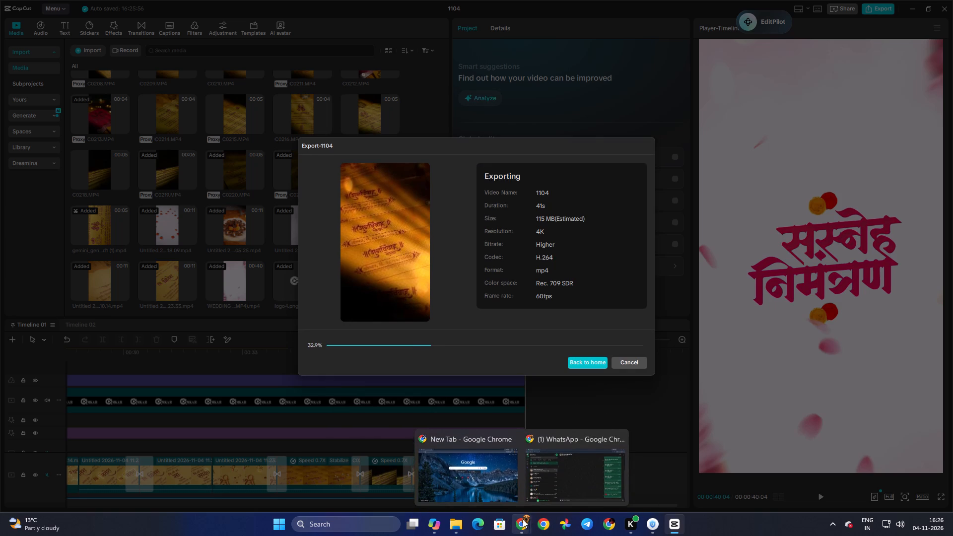
left_click(680, 522)
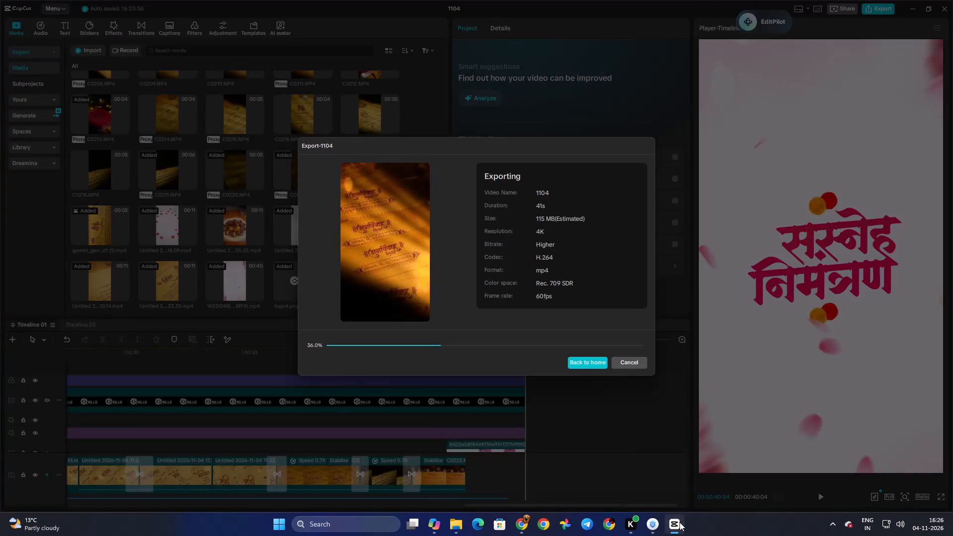